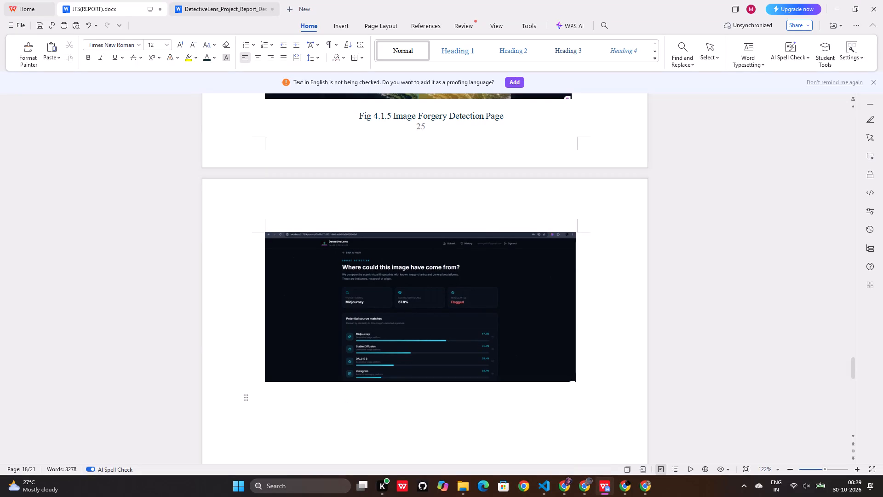
Enter the caption "Fig 4.1.6 Source Detector" beneath the source detection screenshot and indent it toward the centre.
{"action": "key", "text": "BackSpace"}
{"action": "key", "text": "BackSpace"}
{"action": "key", "text": "BackSpace"}
{"action": "key", "text": "BackSpace"}
{"action": "type", "text": "1.6"}
{"action": "key", "text": "space"}
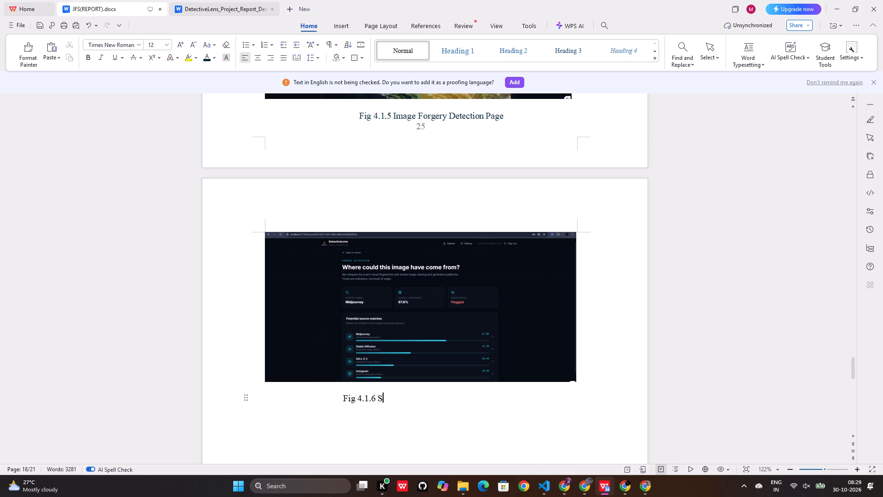
{"action": "type", "text": "ource"}
{"action": "key", "text": "space"}
{"action": "left_click", "coordinate": [344, 400]}
{"action": "key", "text": "space"}
{"action": "key", "text": "space"}
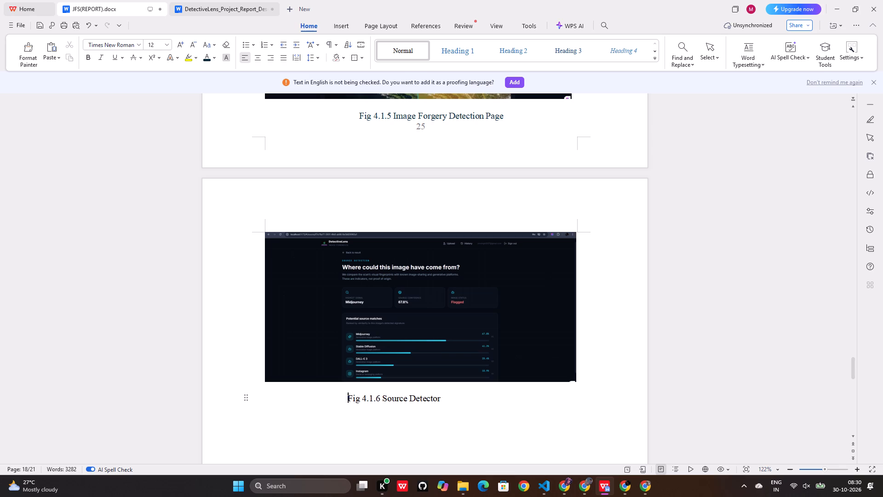
{"action": "key", "text": "space"}
{"action": "key", "text": "space"}
{"action": "left_click", "coordinate": [452, 397]}
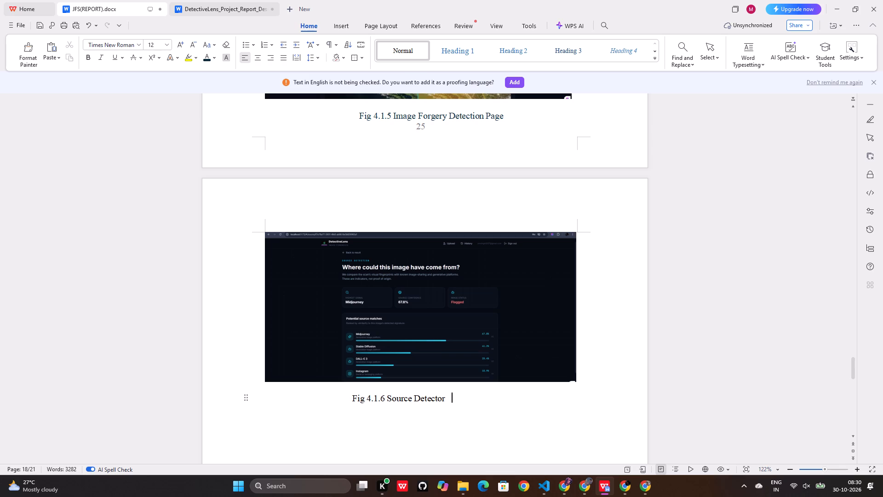
Correct the caption to "Fig 4.1.6 Source Detection Page" and add leading spaces to centre it under the picture.
{"action": "left_click", "coordinate": [443, 400]}
{"action": "key", "text": "BackSpace"}
{"action": "key", "text": "BackSpace"}
{"action": "type", "text": "age"}
{"action": "left_click", "coordinate": [349, 399]}
{"action": "key", "text": "space"}
{"action": "key", "text": "space"}
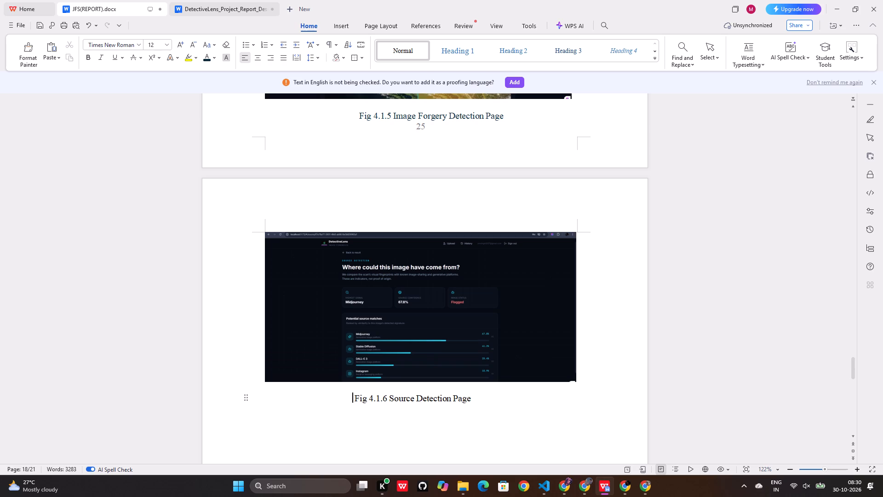
{"action": "key", "text": "space"}
{"action": "key", "text": "space"}
{"action": "key", "text": "space"}
Apply the dark blue font colour to the whole Fig 4.1.6 caption, matching the earlier figure captions.
{"action": "left_click_drag", "start_coordinate": [488, 396], "coordinate": [357, 402]}
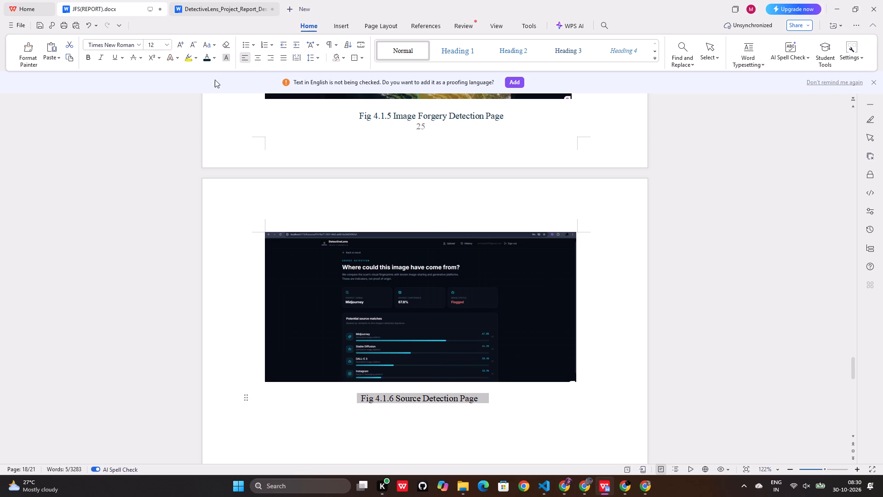
{"action": "left_click", "coordinate": [211, 58]}
{"action": "left_click", "coordinate": [517, 387]}
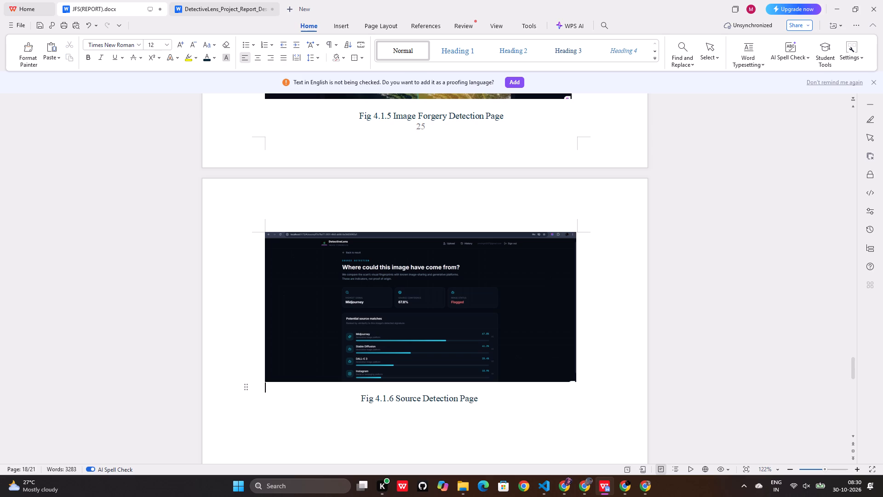
{"action": "left_click", "coordinate": [510, 394]}
{"action": "key", "text": "Return"}
{"action": "key", "text": "Return"}
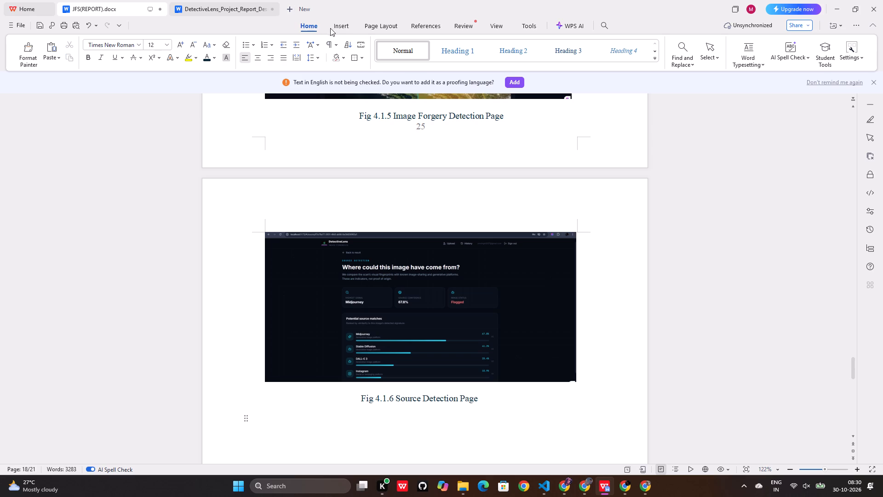
{"action": "left_click", "coordinate": [336, 27]}
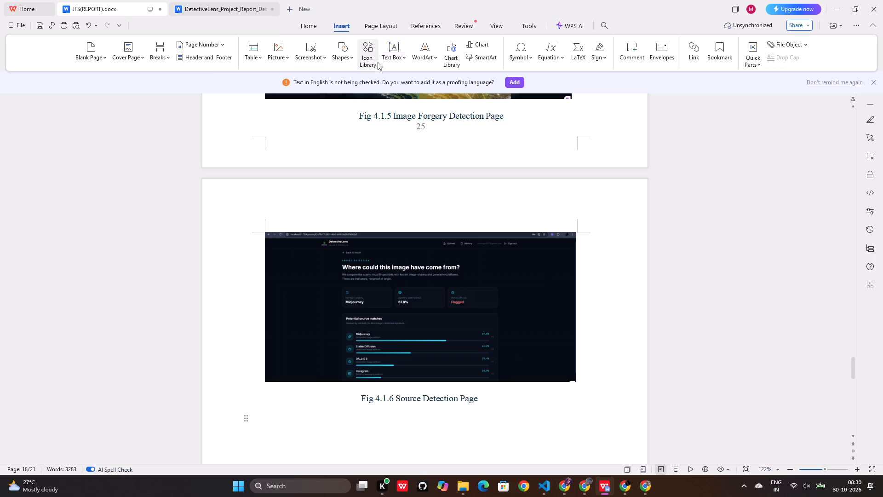
{"action": "left_click", "coordinate": [281, 58]}
{"action": "left_click", "coordinate": [286, 70]}
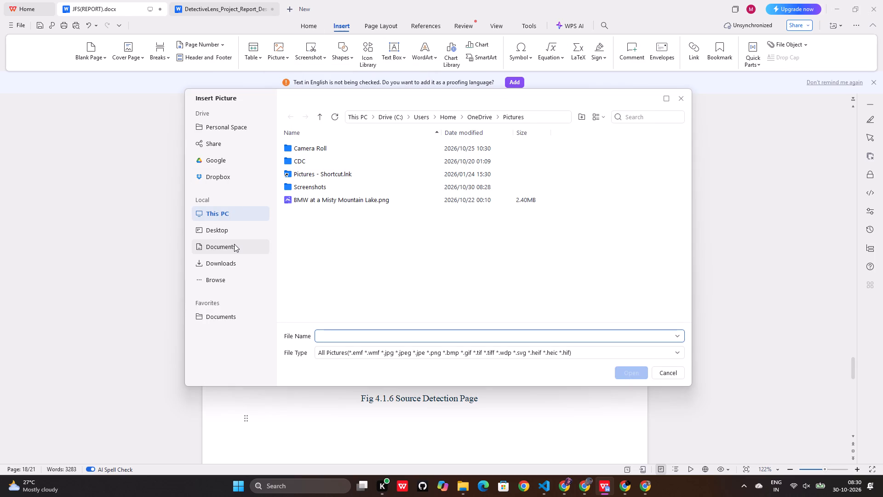
{"action": "left_click", "coordinate": [234, 244]}
{"action": "left_click", "coordinate": [244, 237]}
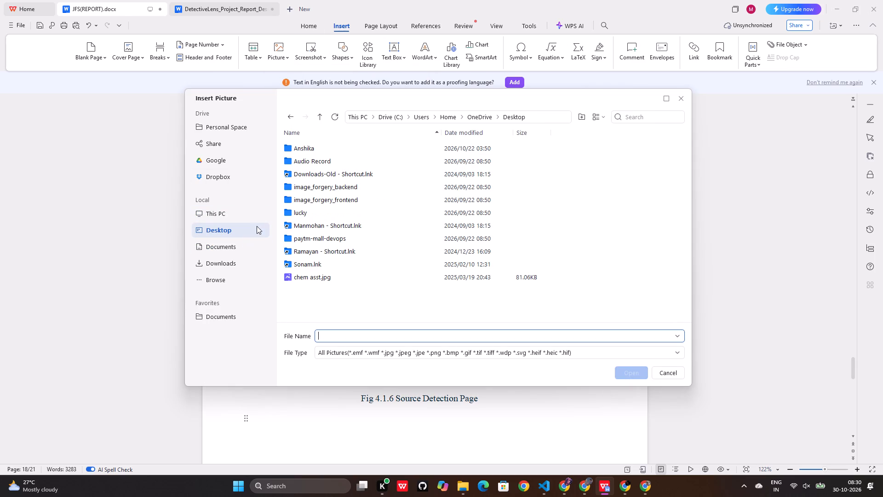
{"action": "left_click", "coordinate": [234, 247]}
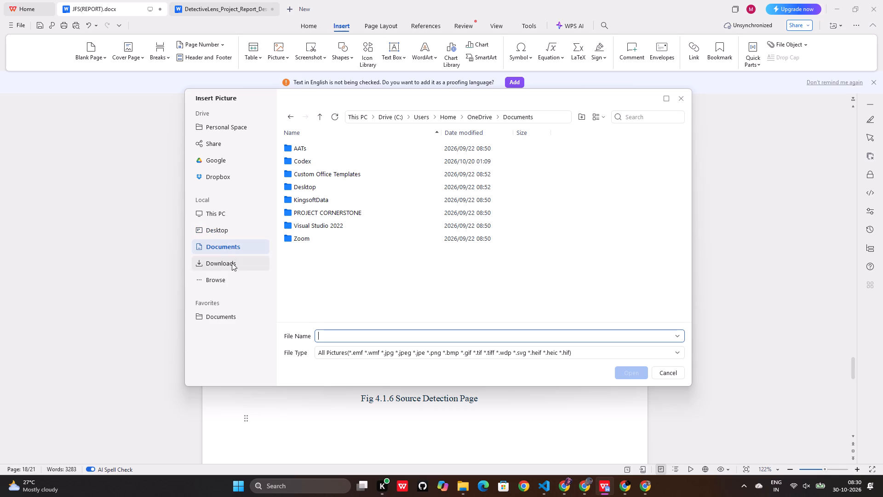
{"action": "left_click", "coordinate": [223, 280]}
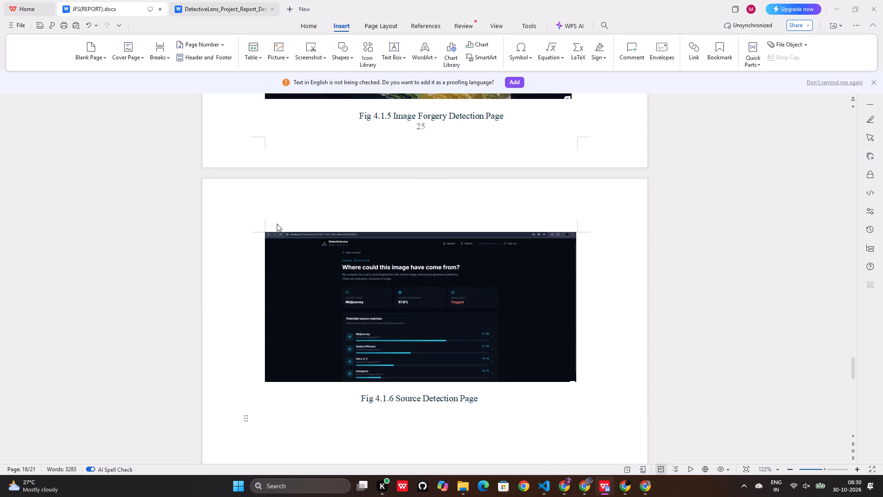
{"action": "left_click", "coordinate": [33, 120]}
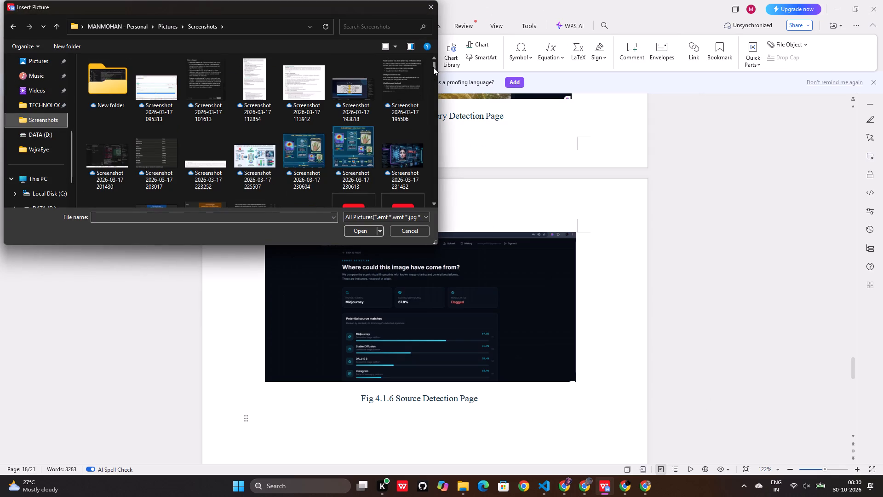
{"action": "left_click_drag", "start_coordinate": [433, 67], "coordinate": [431, 200]}
{"action": "left_click", "coordinate": [394, 107]}
{"action": "left_click", "coordinate": [394, 107]}
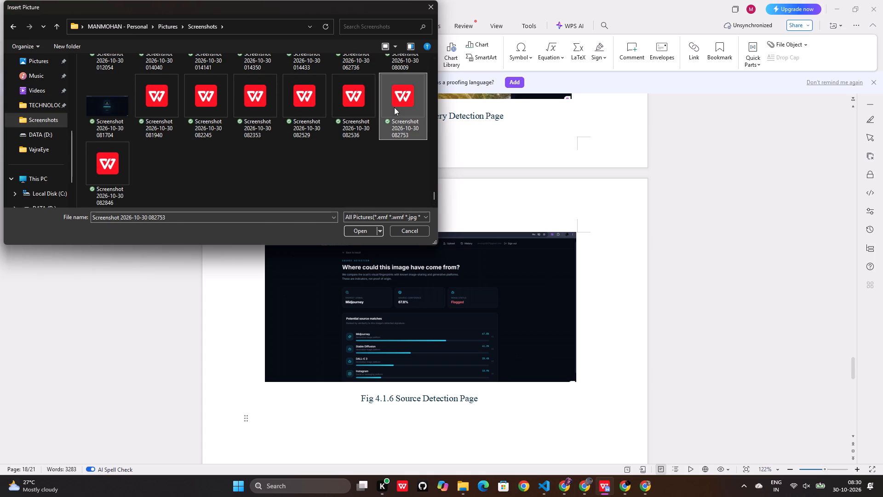
Add the caption "Fig 4.1.7 Image & Source Detection History Page" beneath the Scan History picture, indented with spaces toward the centre.
{"action": "scroll", "coordinate": [373, 265], "scroll_direction": "down", "scroll_amount": 3}
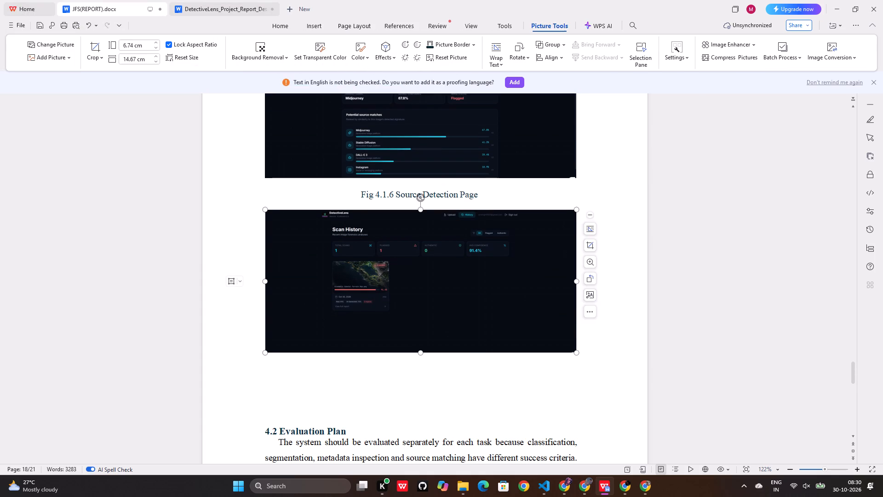
{"action": "left_click", "coordinate": [582, 345]}
{"action": "key", "text": "Return"}
{"action": "key", "text": "Return"}
{"action": "key", "text": "space"}
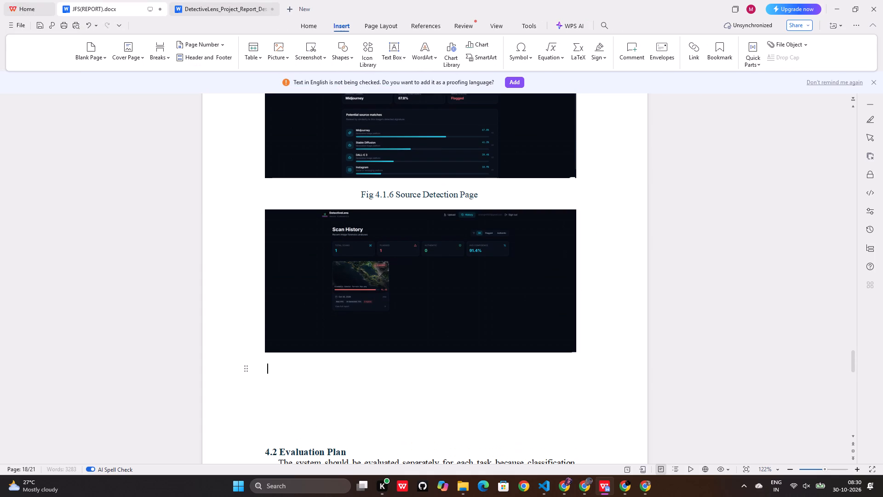
{"action": "key", "text": "space"}
{"action": "key", "text": "space"}
{"action": "key", "text": "space"}
{"action": "key", "text": "space"}
{"action": "key", "text": "space"}
{"action": "key", "text": "space"}
{"action": "key", "text": "space"}
{"action": "key", "text": "space"}
{"action": "key", "text": "space"}
{"action": "key", "text": "space"}
{"action": "key", "text": "space"}
{"action": "key", "text": "space"}
{"action": "key", "text": "space"}
{"action": "key", "text": "space"}
{"action": "key", "text": "space"}
{"action": "key", "text": "space"}
{"action": "key", "text": "space"}
{"action": "key", "text": "space"}
{"action": "key", "text": "space"}
{"action": "key", "text": "space"}
{"action": "key", "text": "space"}
{"action": "key", "text": "space"}
{"action": "key", "text": "space"}
{"action": "key", "text": "space"}
{"action": "key", "text": "space"}
{"action": "key", "text": "space"}
{"action": "key", "text": "space"}
{"action": "key", "text": "space"}
{"action": "key", "text": "space"}
{"action": "key", "text": "space"}
{"action": "key", "text": "space"}
{"action": "key", "text": "space"}
{"action": "key", "text": "space"}
{"action": "key", "text": "space"}
{"action": "key", "text": "space"}
{"action": "key", "text": "space"}
{"action": "key", "text": "space"}
{"action": "key", "text": "space"}
{"action": "key", "text": "space"}
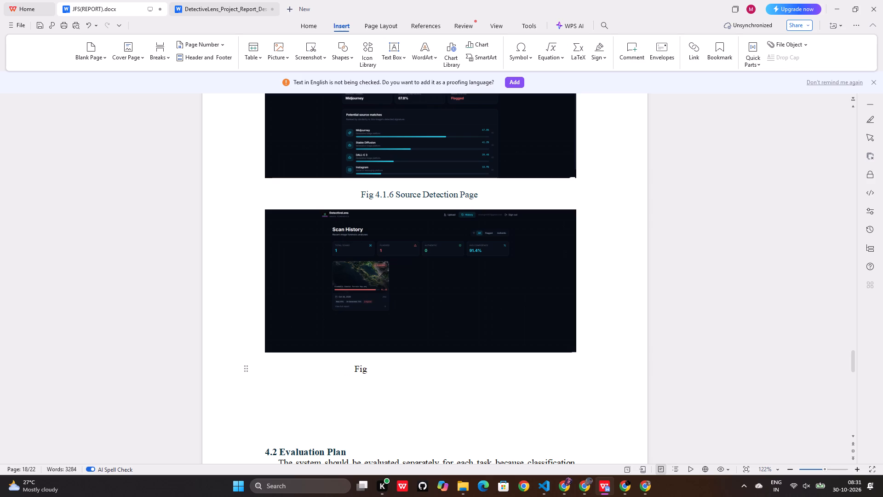
{"action": "key", "text": "space"}
{"action": "type", "text": "4.1.7"}
{"action": "key", "text": "space"}
{"action": "key", "text": "space"}
{"action": "type", "text": "ource"}
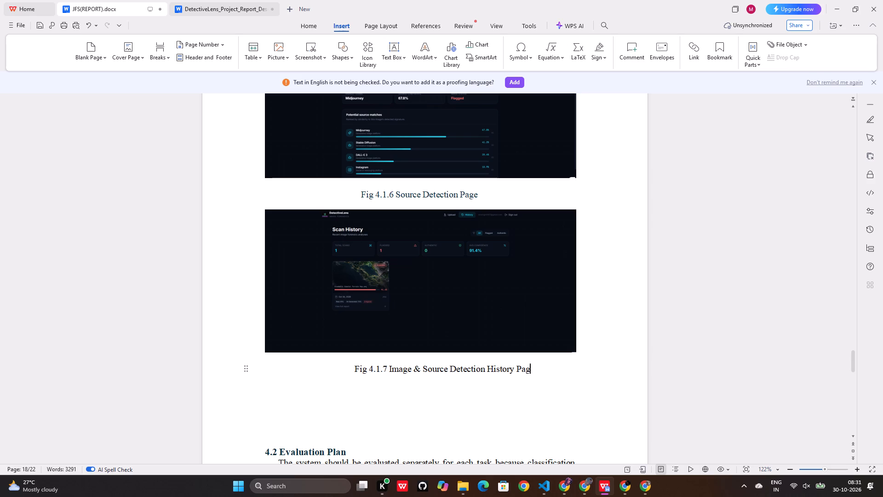
Remove three leading spaces from the Fig 4.1.7 caption to centre it better under the picture.
{"action": "left_click", "coordinate": [354, 369]}
{"action": "key", "text": "BackSpace"}
{"action": "key", "text": "BackSpace"}
{"action": "key", "text": "BackSpace"}
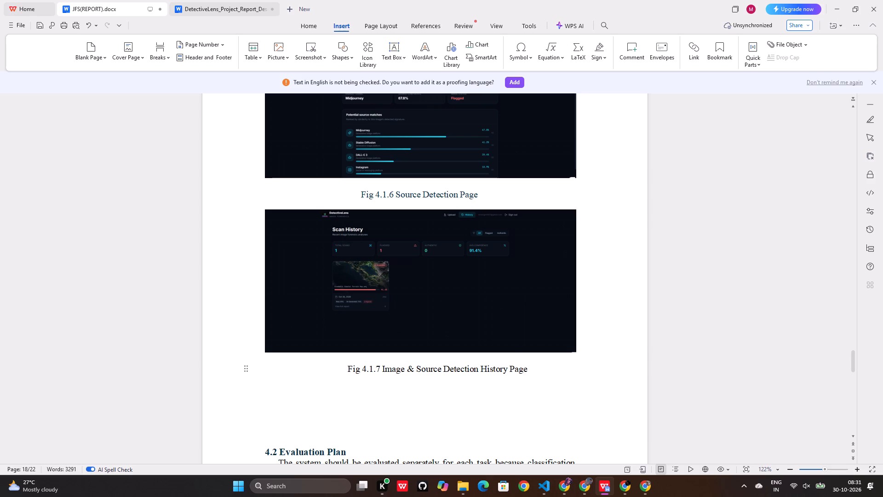
Apply the same dark blue font colour to the whole Fig 4.1.7 caption.
{"action": "left_click_drag", "start_coordinate": [541, 372], "coordinate": [341, 366]}
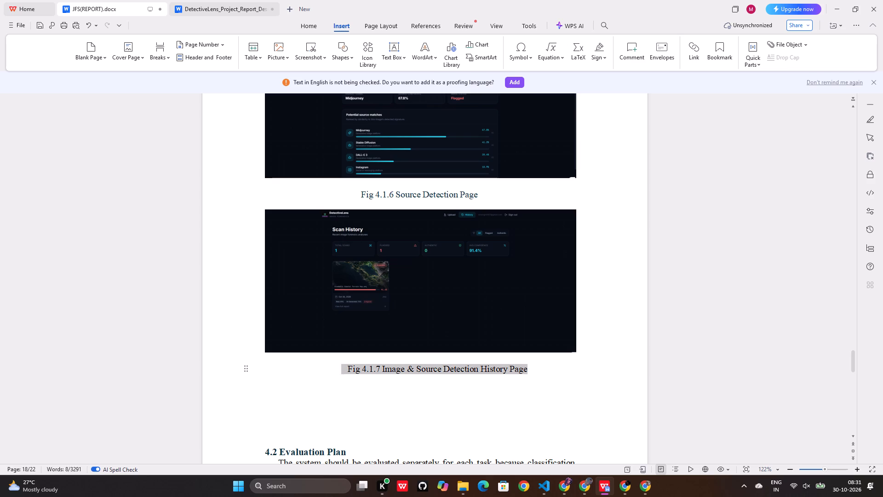
{"action": "left_click_drag", "start_coordinate": [341, 366], "coordinate": [336, 366]}
{"action": "left_click", "coordinate": [314, 26]}
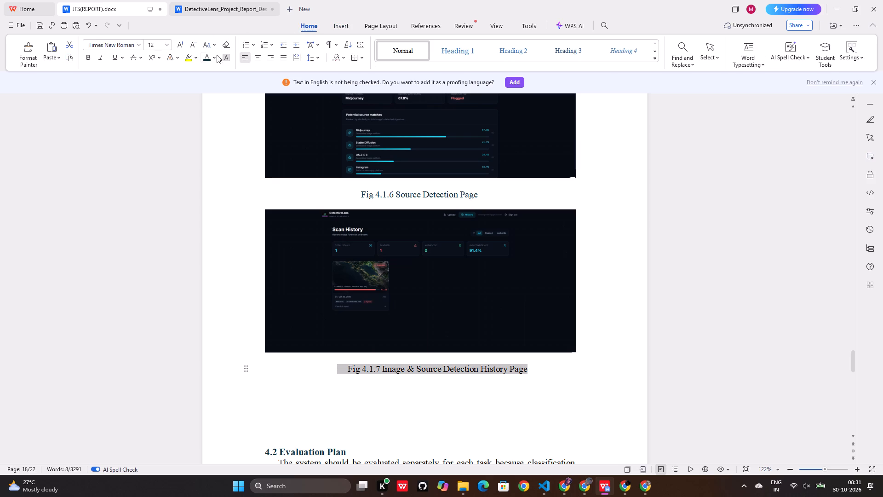
{"action": "left_click", "coordinate": [208, 60]}
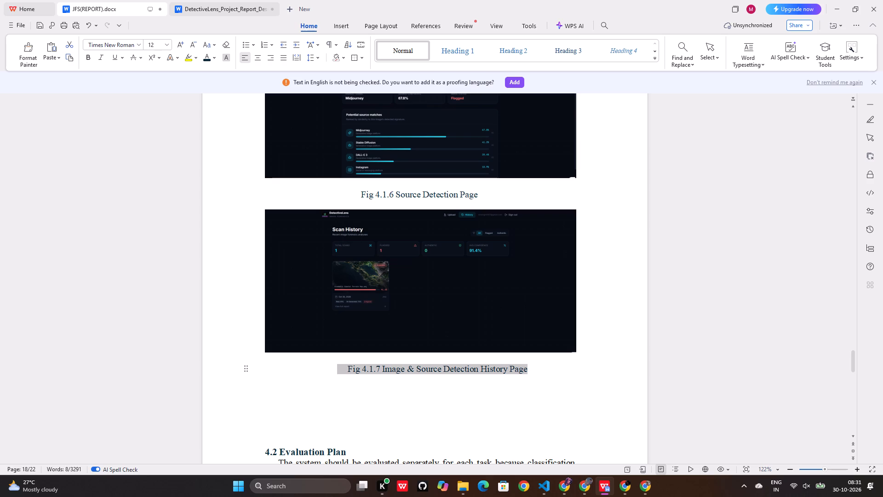
{"action": "left_click", "coordinate": [625, 313]}
Remove the empty line between the Starting Page picture and its Fig:4.1.1 caption in section 4.1.
{"action": "scroll", "coordinate": [504, 353], "scroll_direction": "up", "scroll_amount": 5}
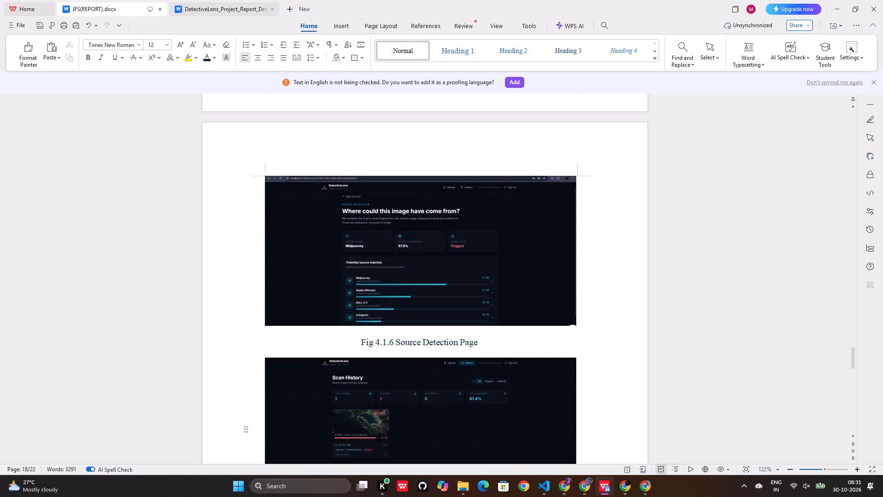
{"action": "scroll", "coordinate": [504, 353], "scroll_direction": "up", "scroll_amount": 20}
{"action": "scroll", "coordinate": [504, 353], "scroll_direction": "up", "scroll_amount": 4}
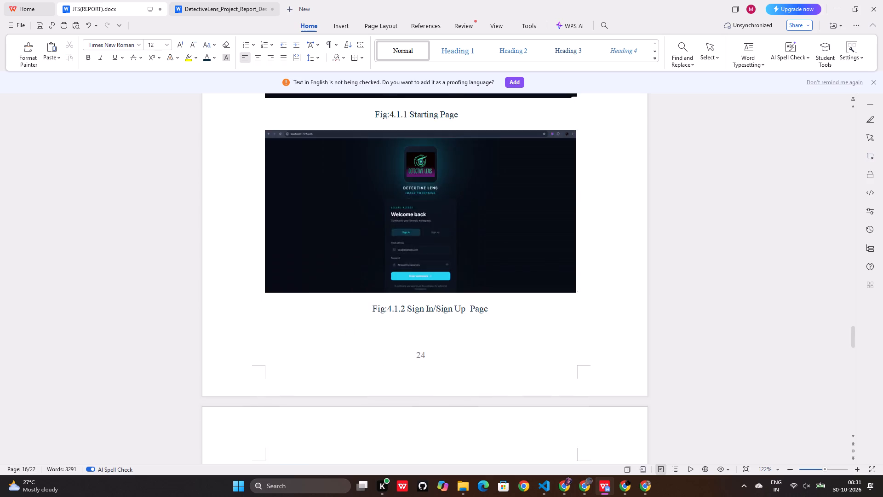
{"action": "scroll", "coordinate": [503, 353], "scroll_direction": "up", "scroll_amount": 10}
{"action": "scroll", "coordinate": [502, 353], "scroll_direction": "down", "scroll_amount": 3}
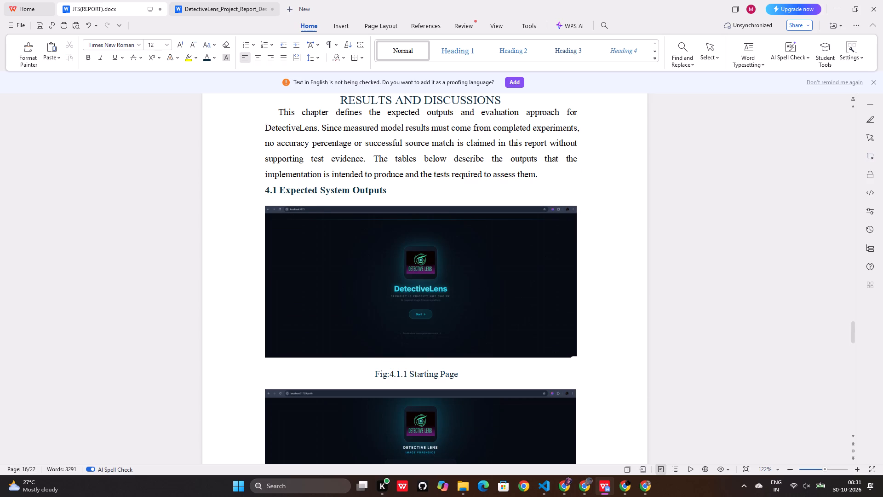
{"action": "left_click", "coordinate": [602, 360]}
{"action": "key", "text": "BackSpace"}
{"action": "key", "text": "BackSpace"}
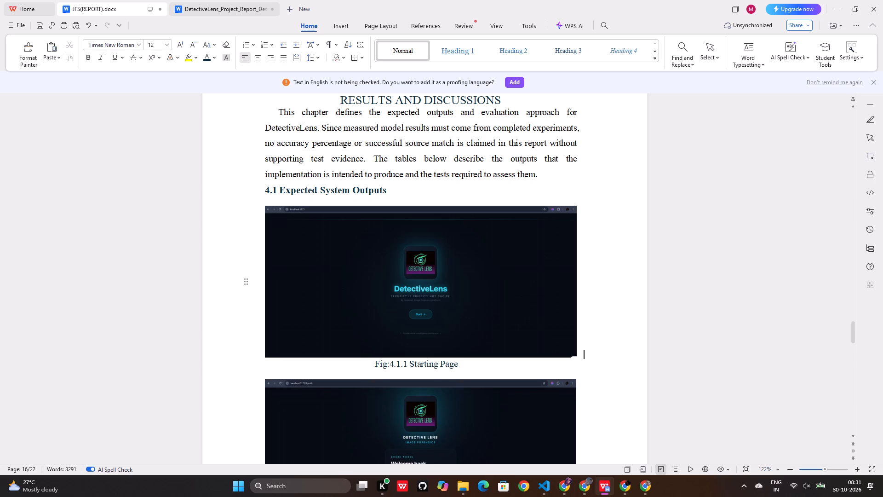
Add three blank lines between the Fig:4.1.1 caption and the Sign In/Sign Up picture below it.
{"action": "left_click", "coordinate": [472, 369]}
{"action": "key", "text": "Return"}
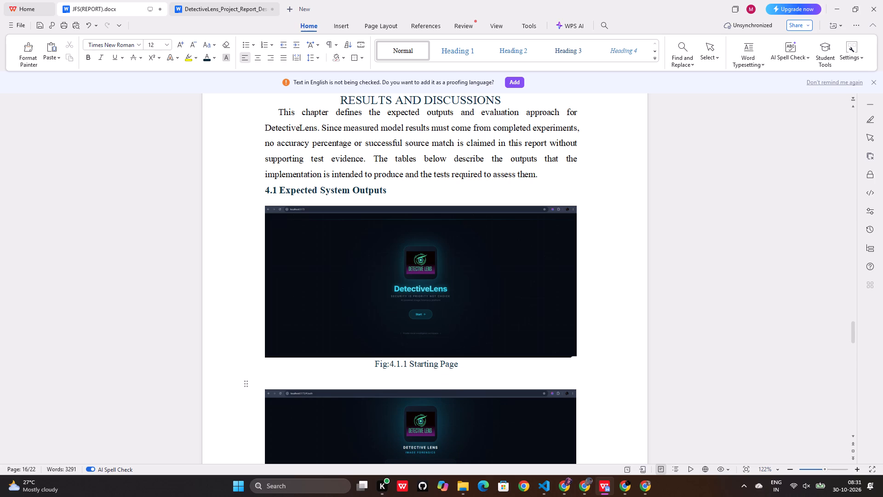
{"action": "key", "text": "Return"}
{"action": "key", "text": "Return"}
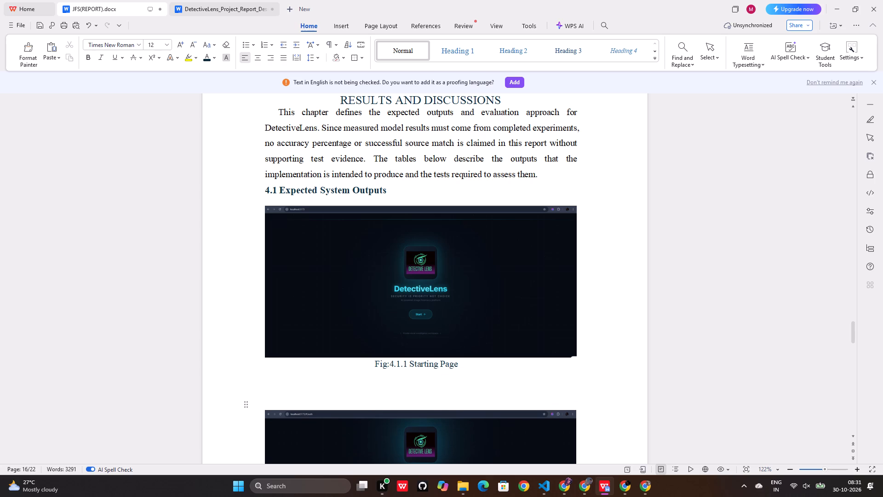
{"action": "left_click", "coordinate": [294, 382]}
Remove three leading spaces from the Fig:4.1.2 Sign In/Sign Up Page caption.
{"action": "scroll", "coordinate": [322, 359], "scroll_direction": "down", "scroll_amount": 7}
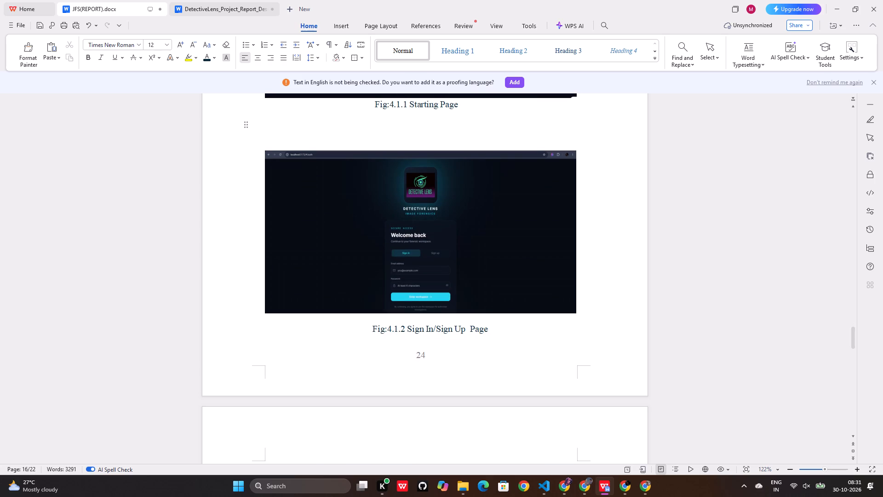
{"action": "left_click", "coordinate": [617, 316]}
{"action": "left_click", "coordinate": [526, 337]}
{"action": "left_click", "coordinate": [361, 324]}
{"action": "key", "text": "BackSpace"}
{"action": "key", "text": "BackSpace"}
{"action": "key", "text": "BackSpace"}
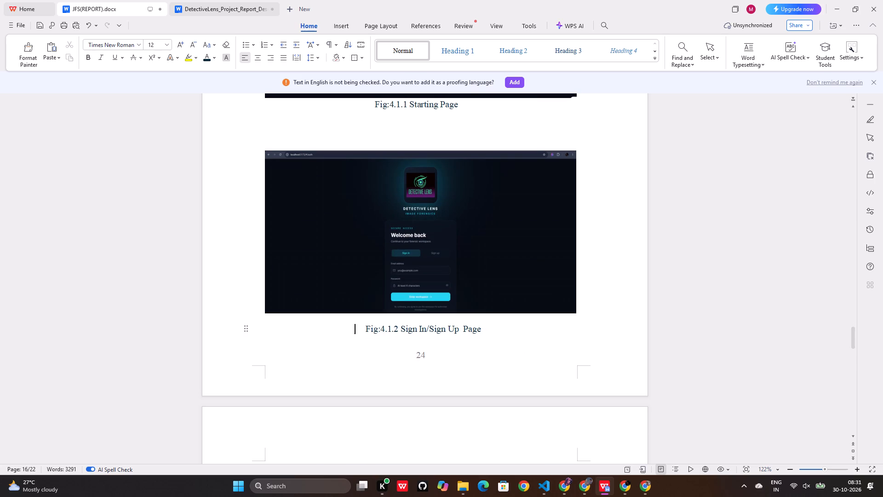
Move the Fig:4.1.2 caption directly under its picture by removing the empty line above, and add a blank line below it.
{"action": "left_click", "coordinate": [362, 322]}
{"action": "key", "text": "BackSpace"}
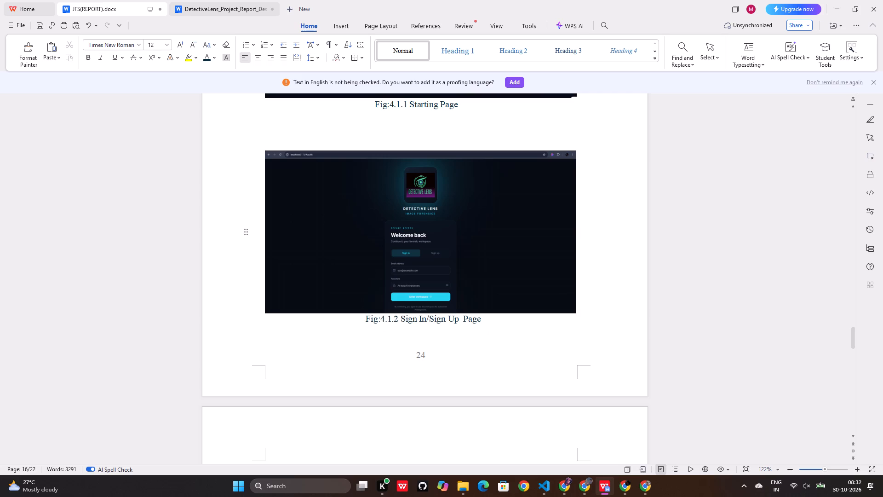
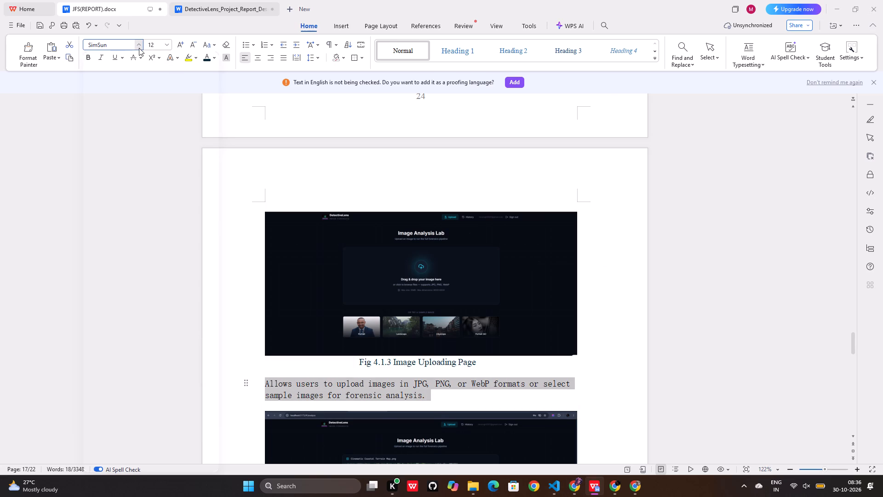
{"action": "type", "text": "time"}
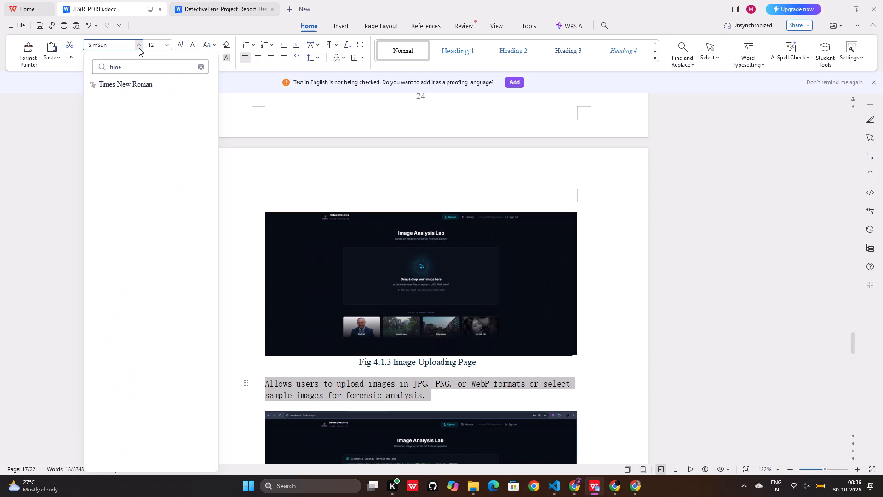
{"action": "left_click", "coordinate": [109, 80]}
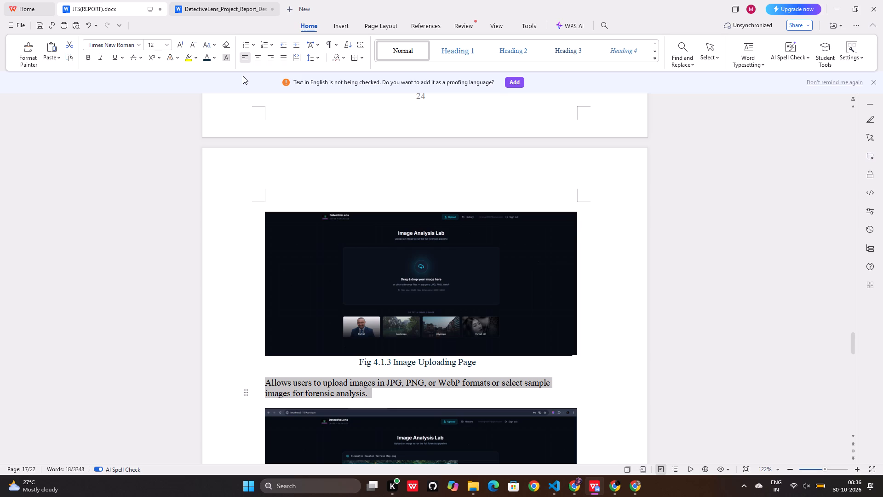
{"action": "left_click", "coordinate": [259, 59]}
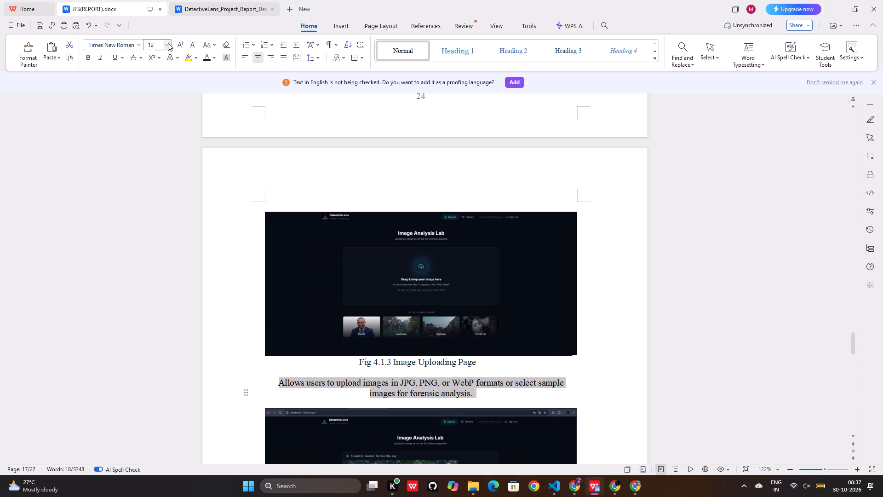
{"action": "left_click", "coordinate": [169, 43]}
{"action": "left_click", "coordinate": [153, 162]}
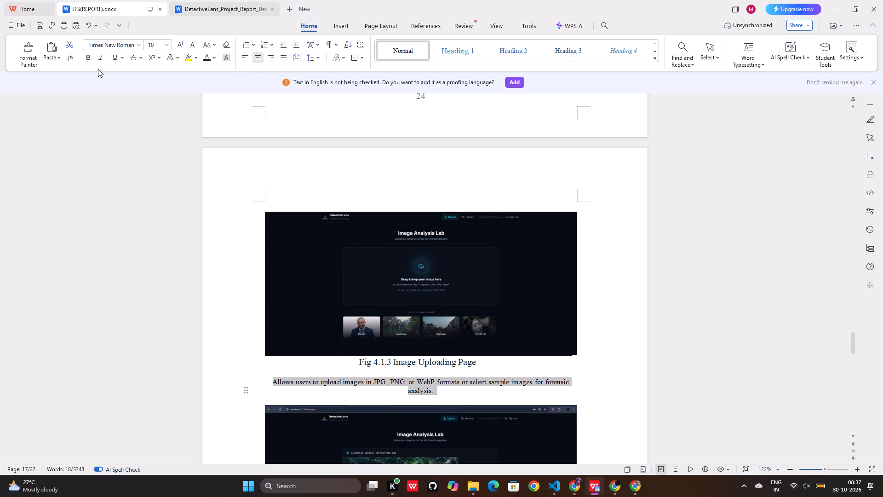
{"action": "left_click", "coordinate": [103, 55]}
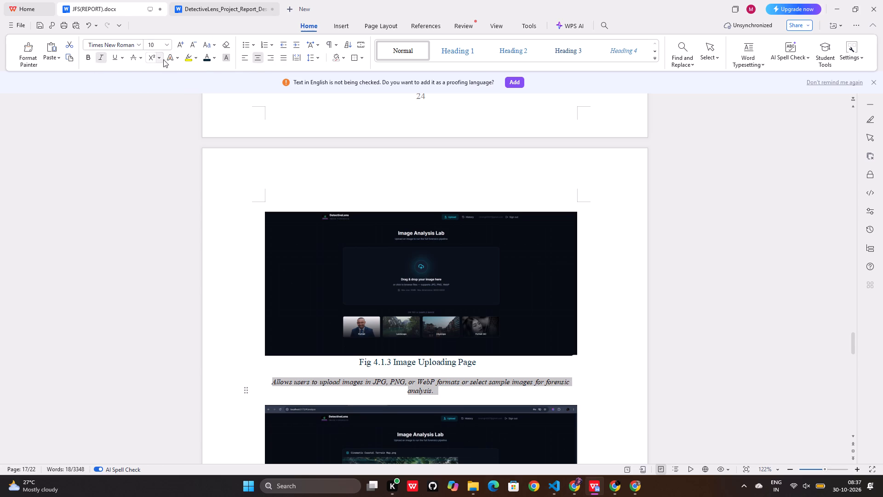
{"action": "left_click", "coordinate": [208, 58]}
{"action": "left_click", "coordinate": [653, 242]}
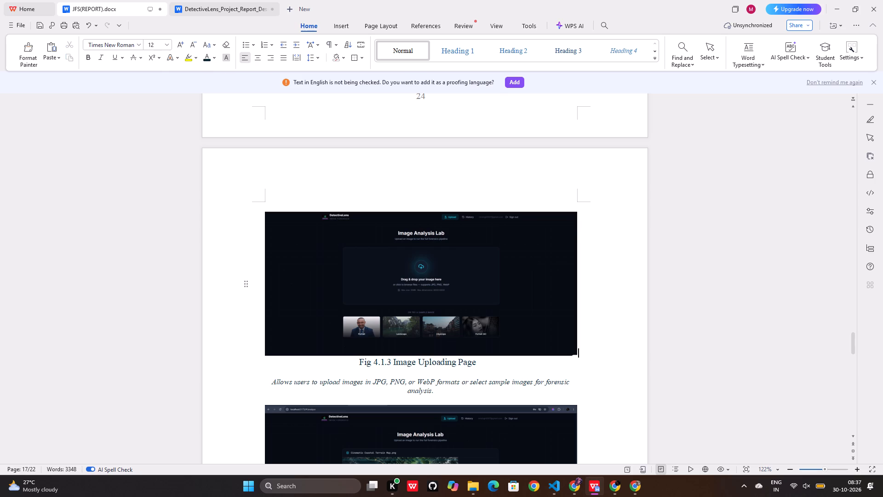
Remove the blank line between the Fig 4.1.3 Image Uploading Page caption and its description.
{"action": "scroll", "coordinate": [564, 284], "scroll_direction": "down", "scroll_amount": 4}
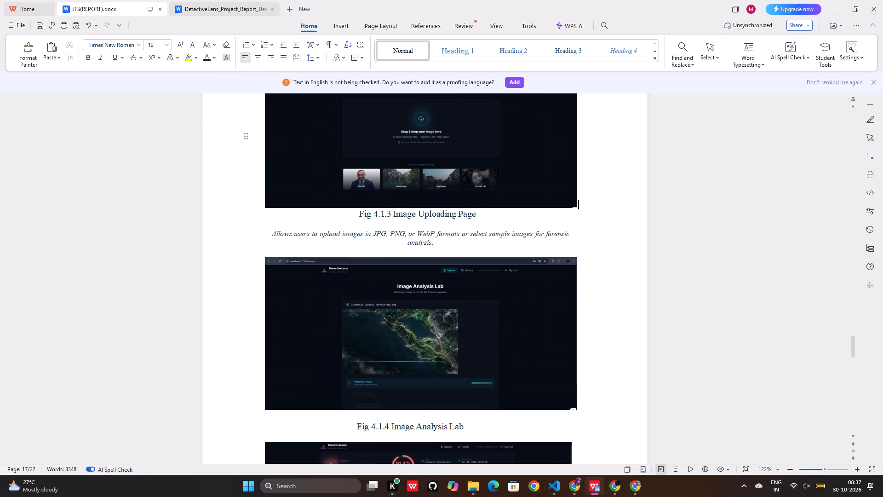
{"action": "left_click", "coordinate": [333, 225]}
{"action": "key", "text": "BackSpace"}
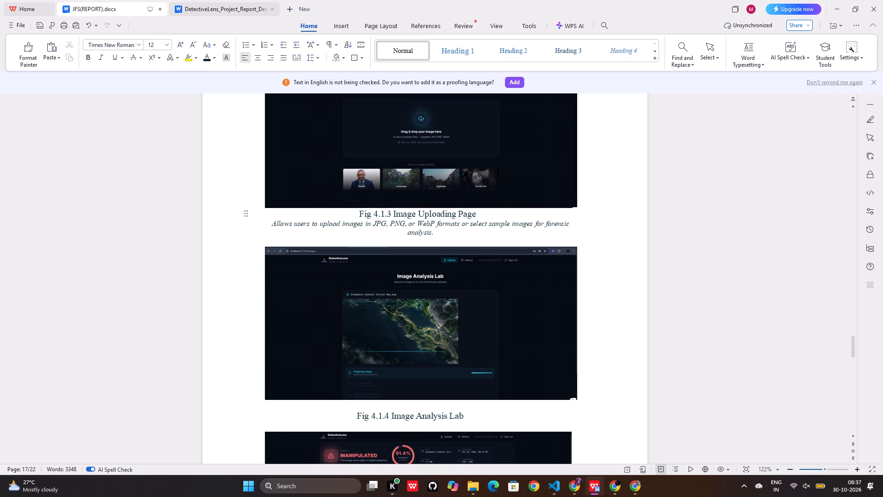
Make the Fig 4.1.3 Image Uploading Page caption italic and set its font size to 10.
{"action": "left_click_drag", "start_coordinate": [477, 214], "coordinate": [350, 215]}
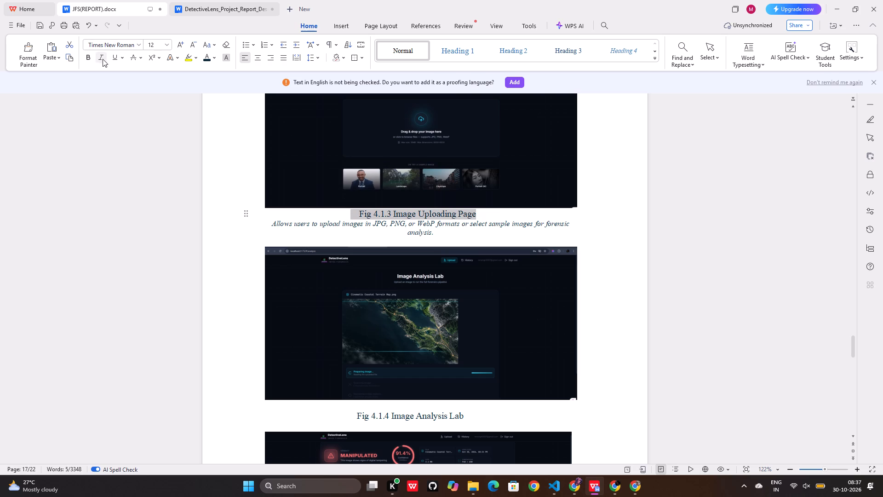
{"action": "left_click", "coordinate": [103, 59]}
{"action": "left_click", "coordinate": [671, 223]}
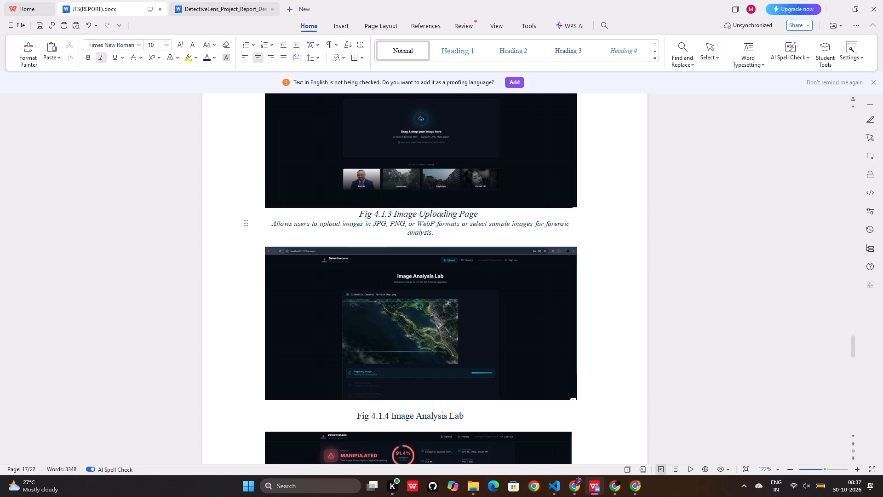
{"action": "left_click_drag", "start_coordinate": [482, 215], "coordinate": [350, 207]}
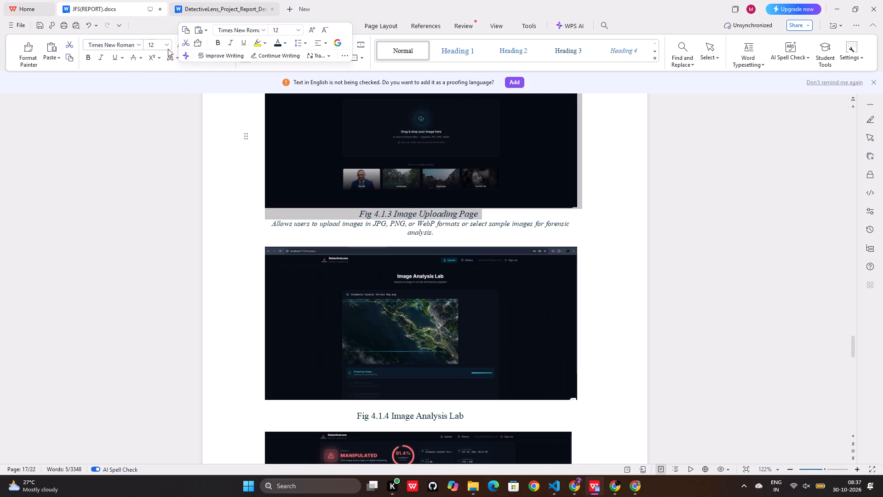
{"action": "left_click", "coordinate": [167, 48]}
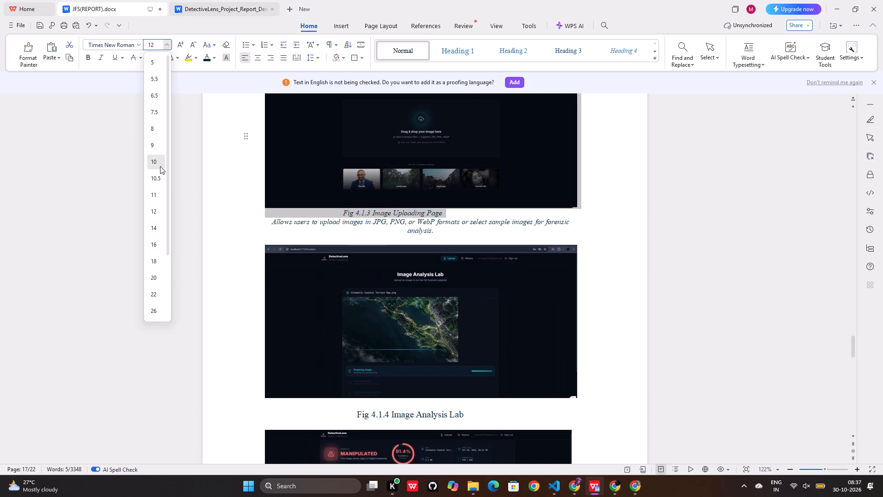
{"action": "left_click", "coordinate": [160, 166]}
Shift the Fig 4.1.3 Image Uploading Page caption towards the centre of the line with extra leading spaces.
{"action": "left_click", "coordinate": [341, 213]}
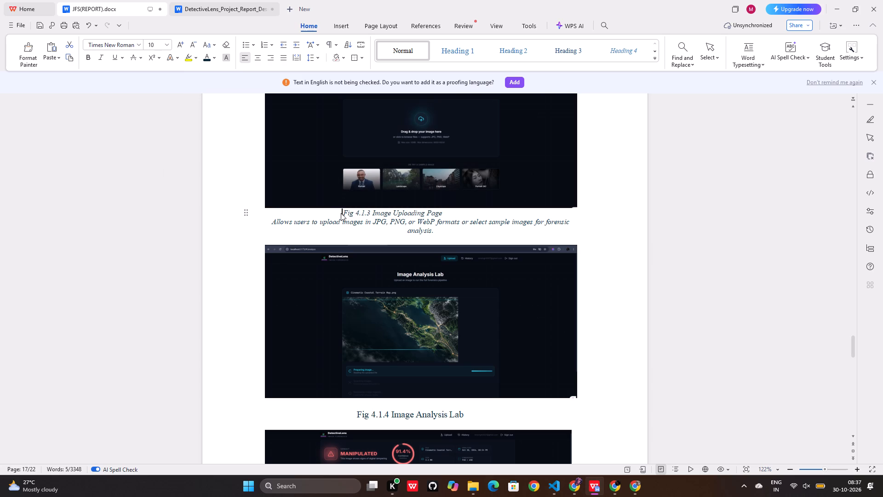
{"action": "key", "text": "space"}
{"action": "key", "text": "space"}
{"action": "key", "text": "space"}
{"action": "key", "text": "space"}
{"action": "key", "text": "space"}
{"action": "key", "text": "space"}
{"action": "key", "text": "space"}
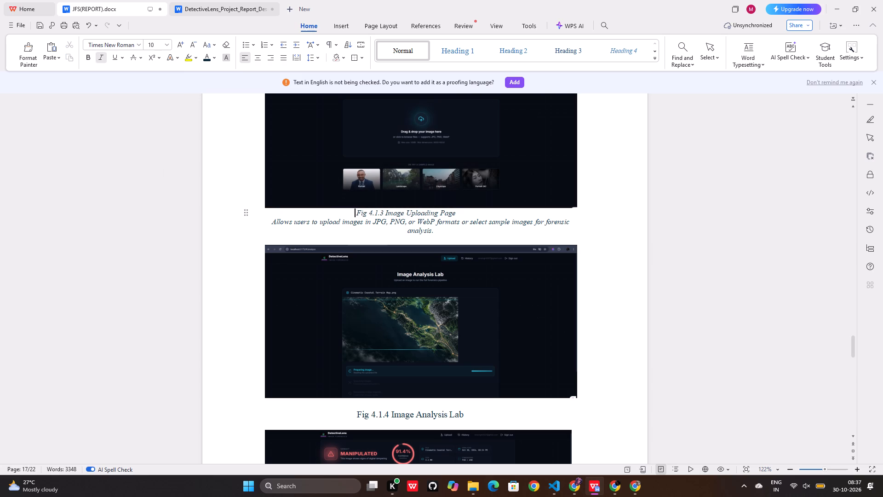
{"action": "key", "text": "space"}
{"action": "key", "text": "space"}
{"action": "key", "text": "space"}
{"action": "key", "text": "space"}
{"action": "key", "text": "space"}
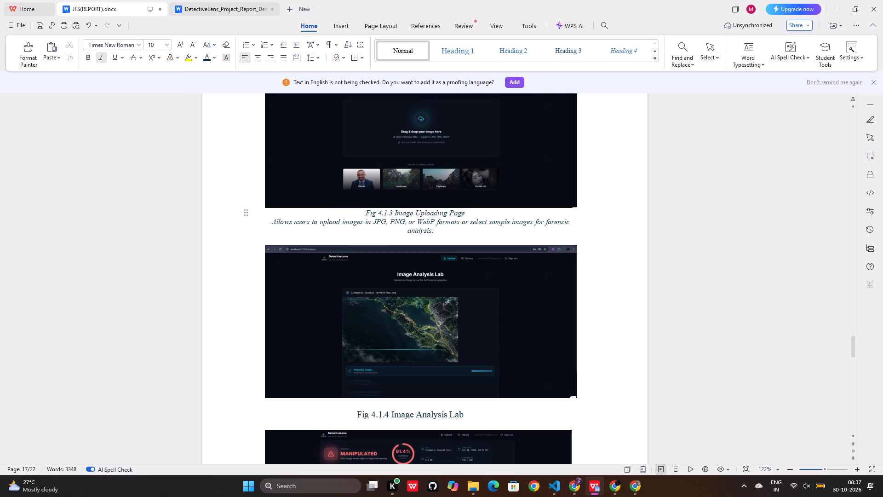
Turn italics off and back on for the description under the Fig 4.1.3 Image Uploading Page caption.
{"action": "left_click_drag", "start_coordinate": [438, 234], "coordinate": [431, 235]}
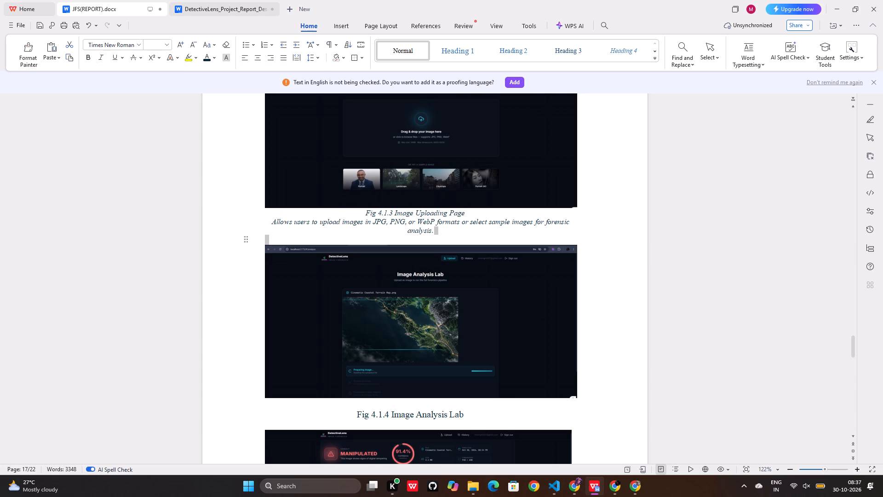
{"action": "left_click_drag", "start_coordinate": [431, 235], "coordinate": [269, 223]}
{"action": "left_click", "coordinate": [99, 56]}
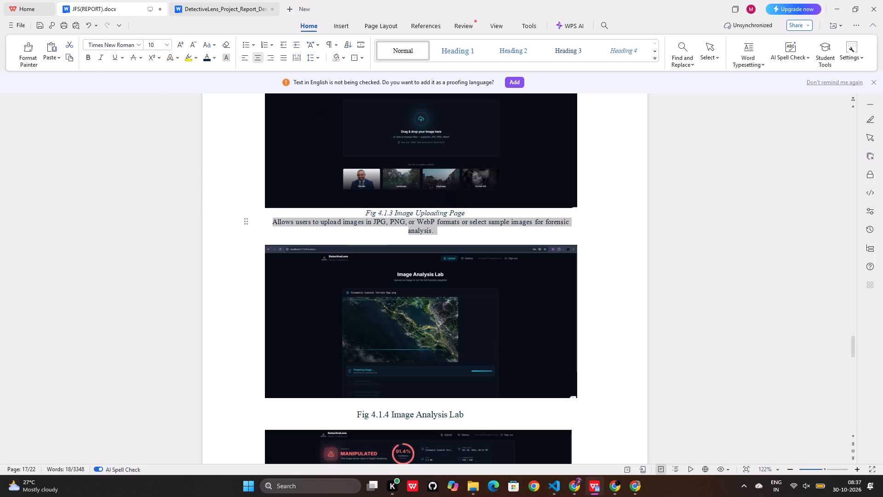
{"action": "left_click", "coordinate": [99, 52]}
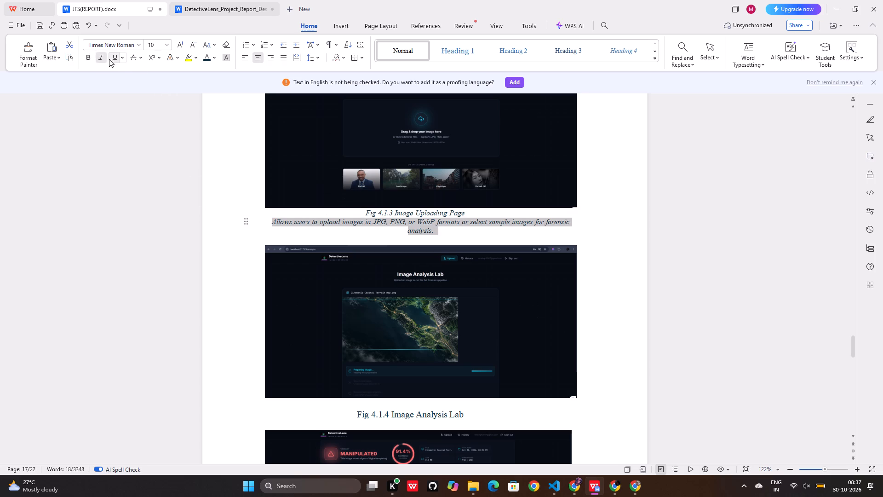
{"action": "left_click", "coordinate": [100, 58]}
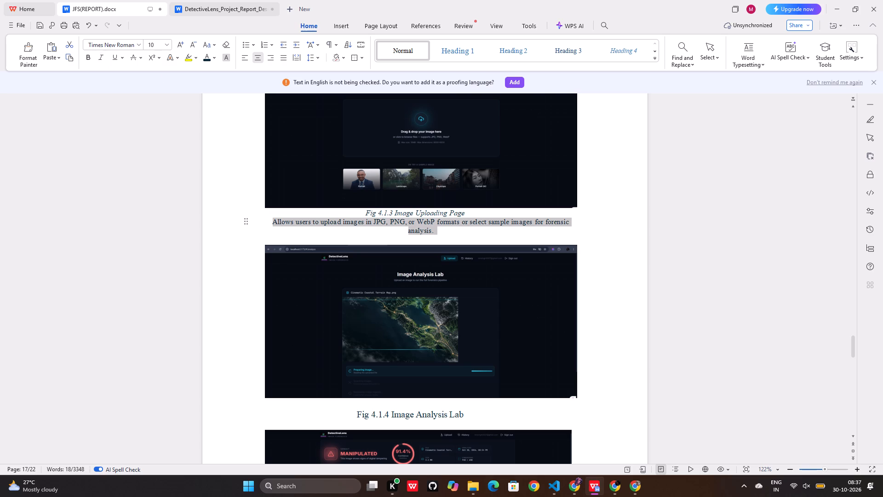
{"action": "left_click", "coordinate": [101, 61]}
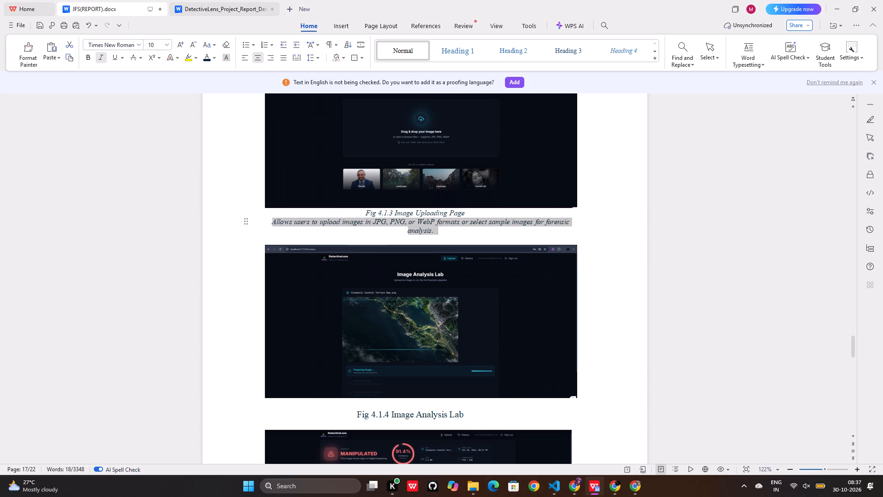
Join the image upload description onto the same line as the Fig 4.1.3 Image Uploading Page caption.
{"action": "left_click", "coordinate": [275, 217]}
{"action": "left_click", "coordinate": [272, 220]}
{"action": "left_click", "coordinate": [282, 214]}
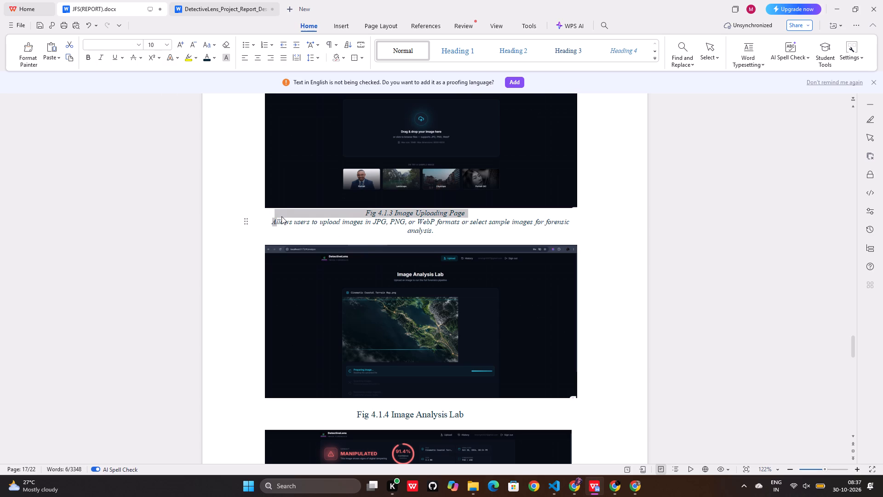
{"action": "left_click", "coordinate": [285, 211]}
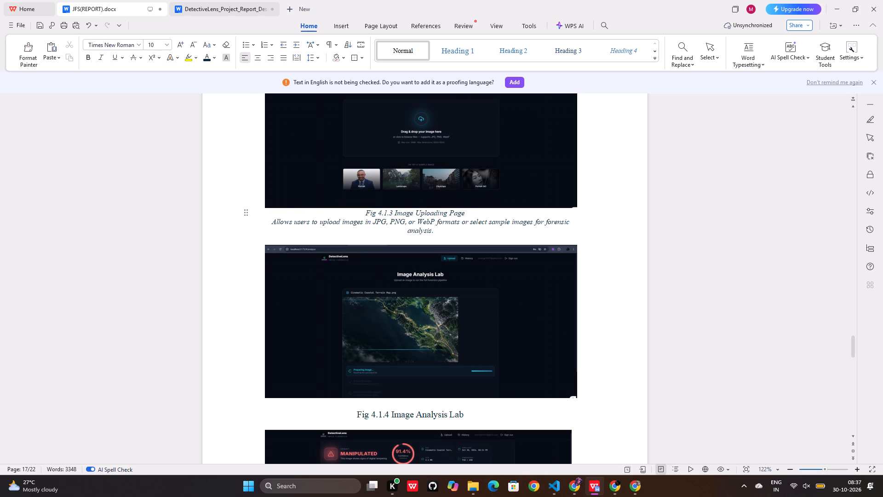
{"action": "left_click", "coordinate": [269, 221]}
{"action": "key", "text": "BackSpace"}
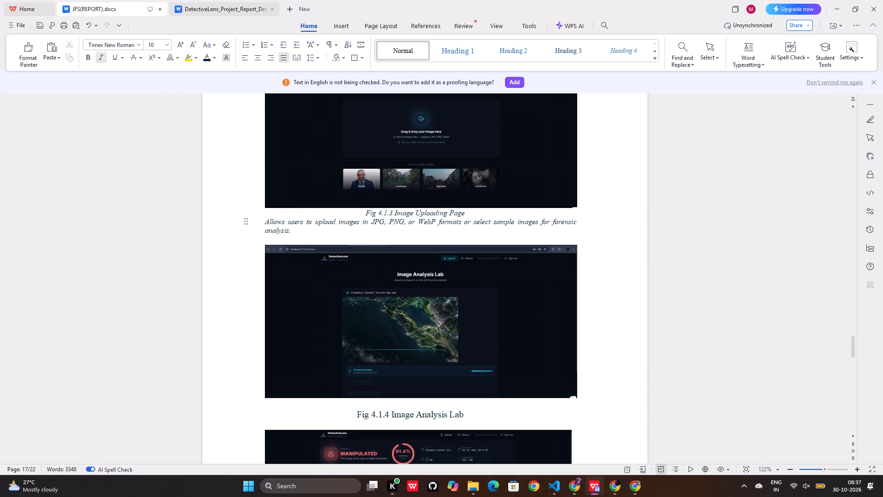
{"action": "key", "text": "BackSpace"}
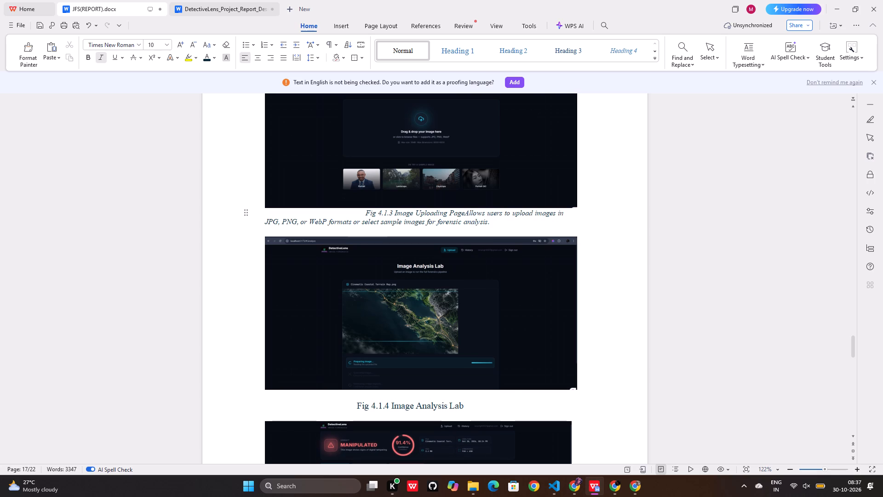
Remove the leading space before the Fig 4.1.3 caption so its text starts at the page margin.
{"action": "left_click", "coordinate": [367, 213]}
{"action": "left_click", "coordinate": [366, 213]}
{"action": "left_click", "coordinate": [366, 213]}
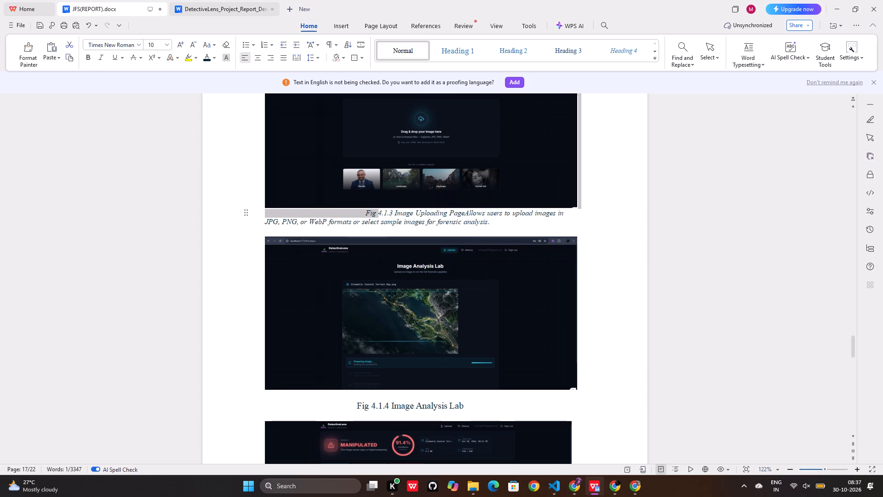
{"action": "left_click", "coordinate": [366, 213]}
{"action": "key", "text": "BackSpace"}
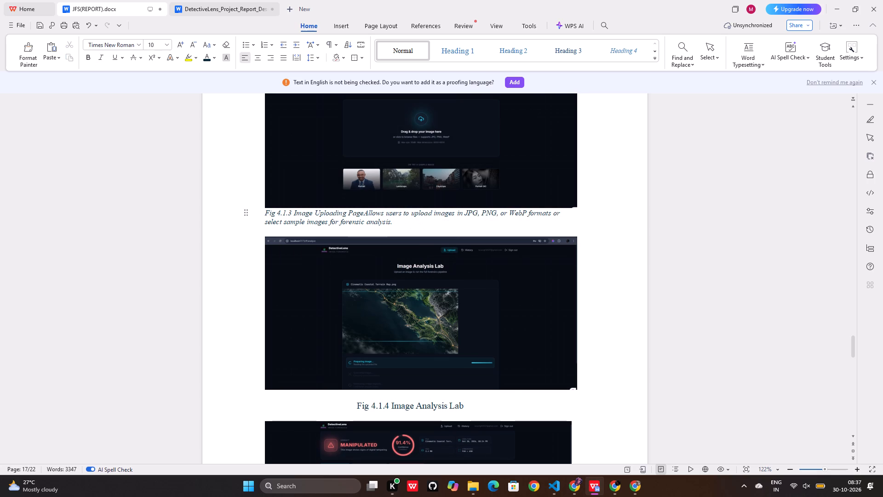
Centre the combined Fig 4.1.3 Image Uploading Page caption and description.
{"action": "left_click_drag", "start_coordinate": [393, 225], "coordinate": [320, 222]}
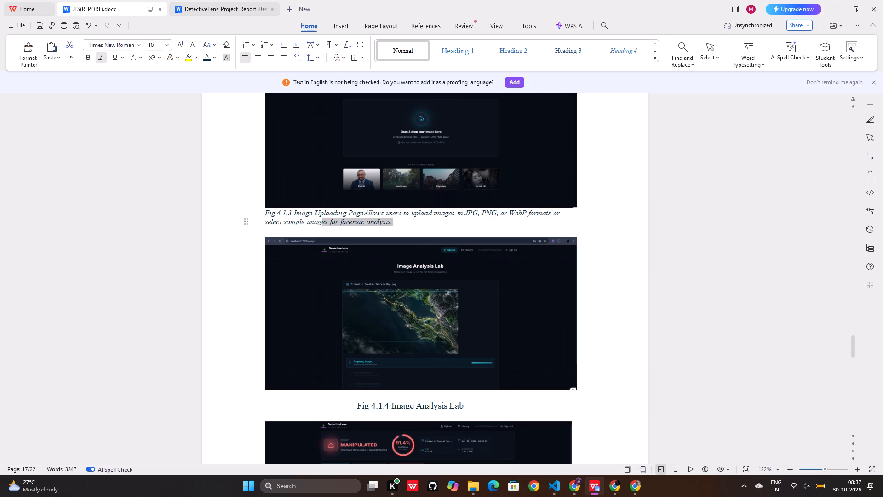
{"action": "left_click_drag", "start_coordinate": [320, 222], "coordinate": [265, 214]}
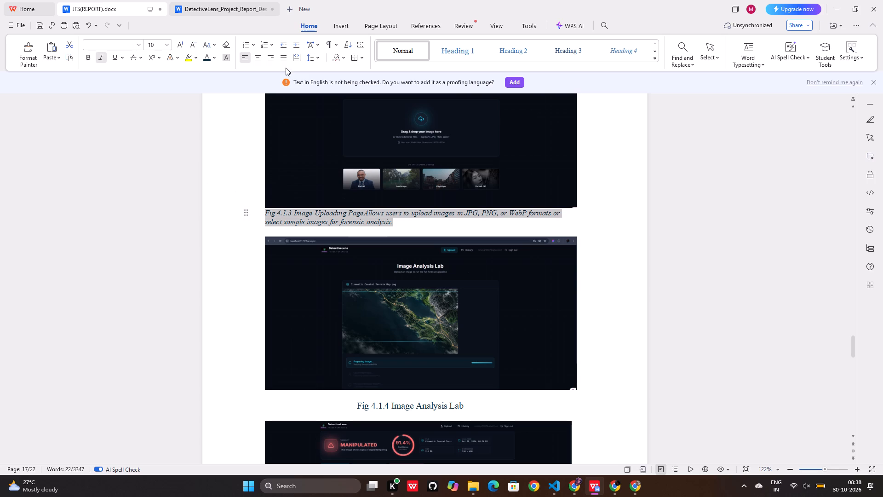
{"action": "left_click", "coordinate": [260, 63]}
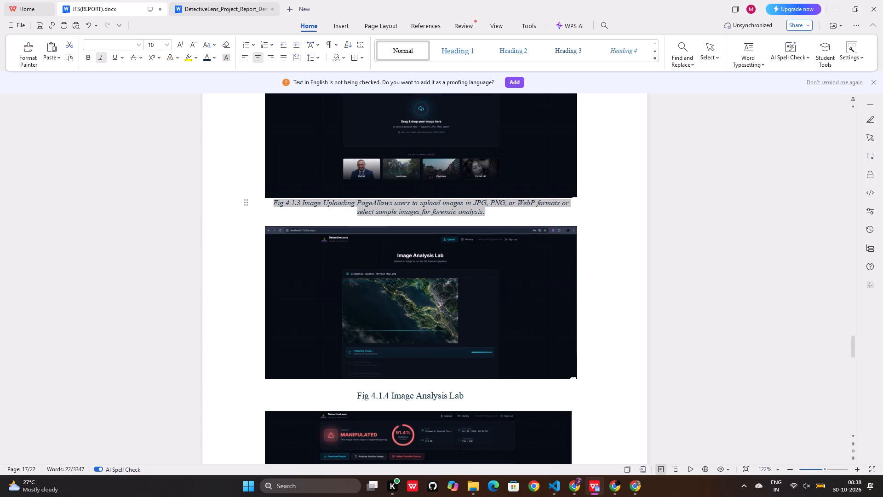
{"action": "left_click", "coordinate": [524, 215]}
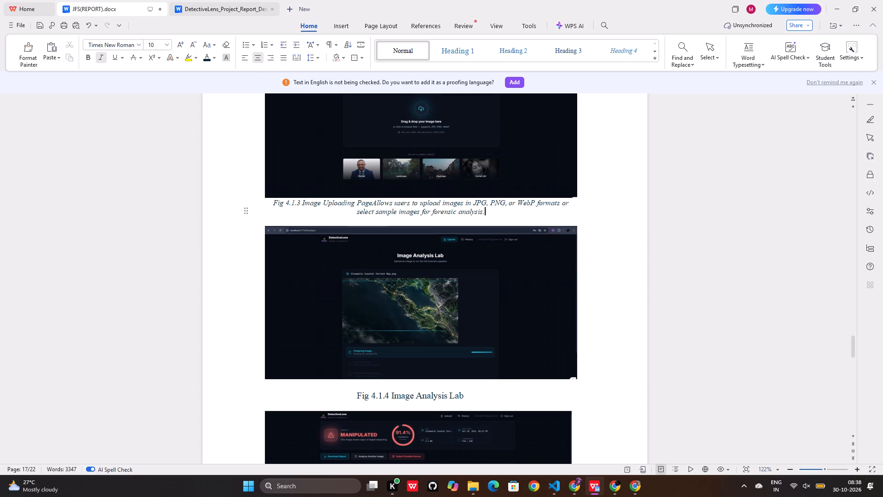
Insert a colon and a space between "Fig 4.1.3 Image Uploading Page" and its description.
{"action": "left_click", "coordinate": [371, 204]}
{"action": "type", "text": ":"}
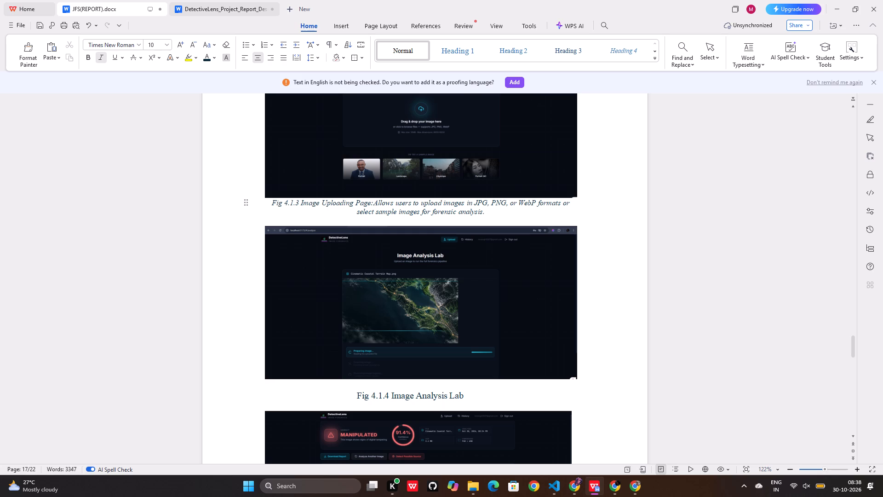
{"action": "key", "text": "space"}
Make the label "Fig 4.1.3 Image Uploading Page" bold.
{"action": "left_click_drag", "start_coordinate": [371, 204], "coordinate": [272, 207]}
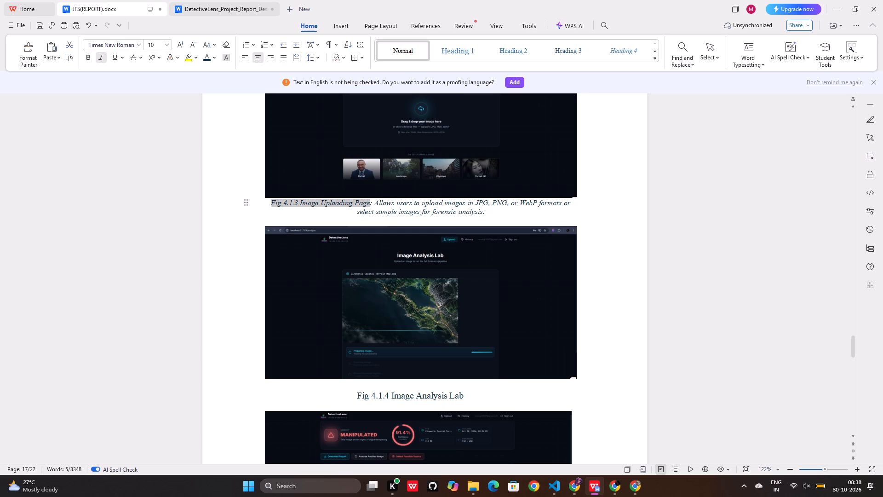
{"action": "left_click_drag", "start_coordinate": [272, 207], "coordinate": [271, 207]}
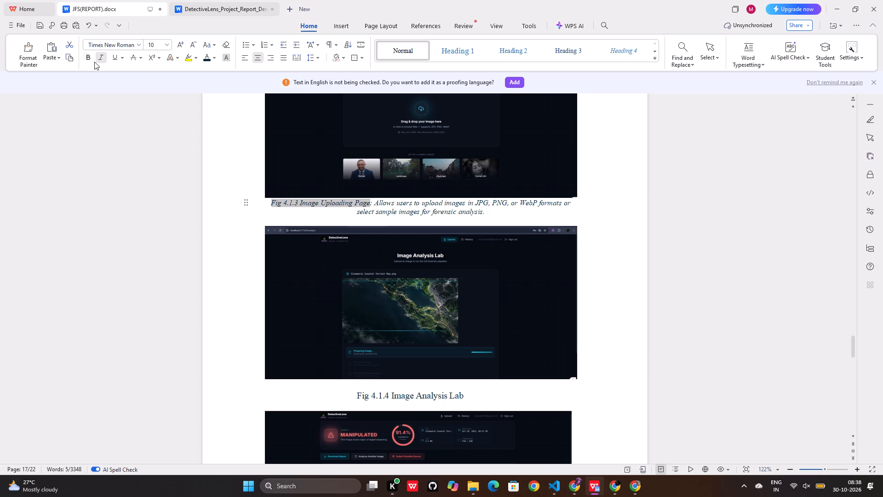
{"action": "left_click", "coordinate": [88, 60]}
{"action": "left_click", "coordinate": [665, 216]}
Join the sign-in description onto the same line as the Fig:4.1.2 Sign In/Sign Up Page caption.
{"action": "scroll", "coordinate": [542, 245], "scroll_direction": "up", "scroll_amount": 2}
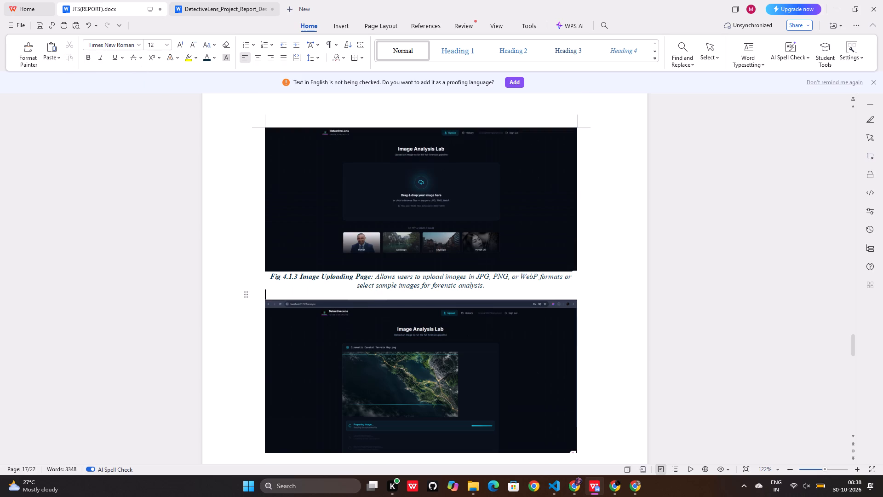
{"action": "scroll", "coordinate": [542, 245], "scroll_direction": "up", "scroll_amount": 3}
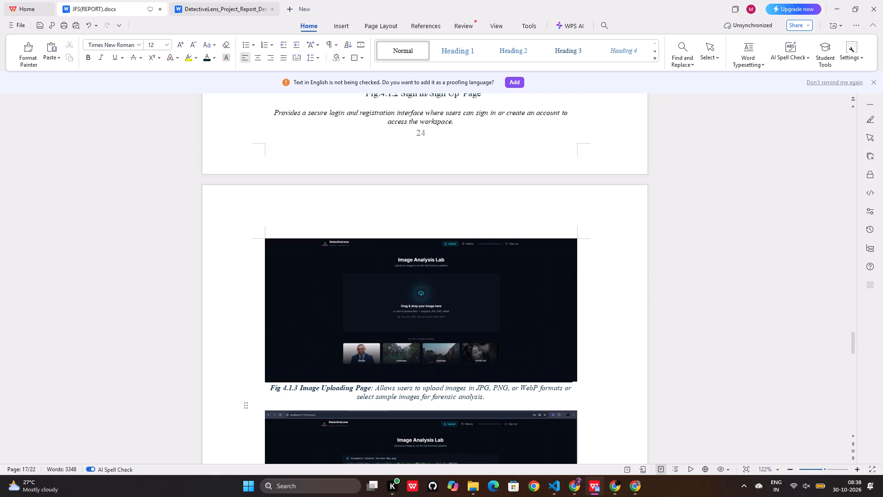
{"action": "scroll", "coordinate": [541, 245], "scroll_direction": "up", "scroll_amount": 4}
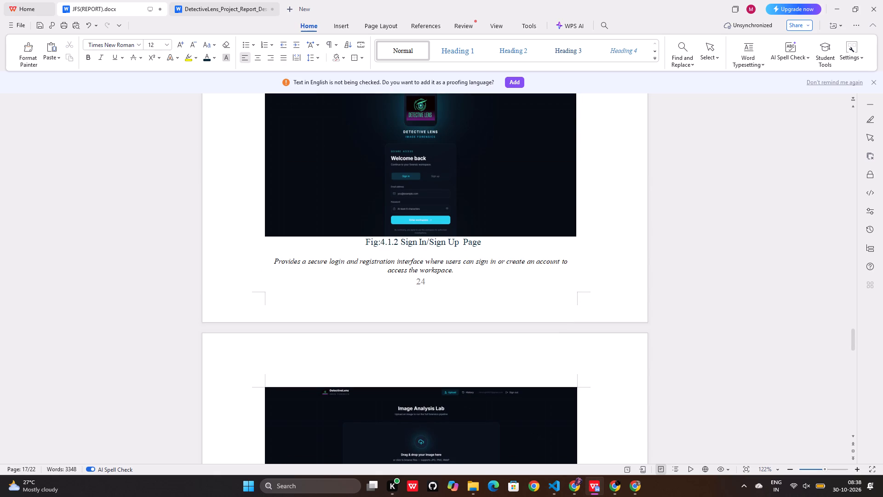
{"action": "left_click", "coordinate": [277, 262]}
{"action": "left_click", "coordinate": [272, 258]}
{"action": "left_click", "coordinate": [272, 255]}
{"action": "key", "text": "BackSpace"}
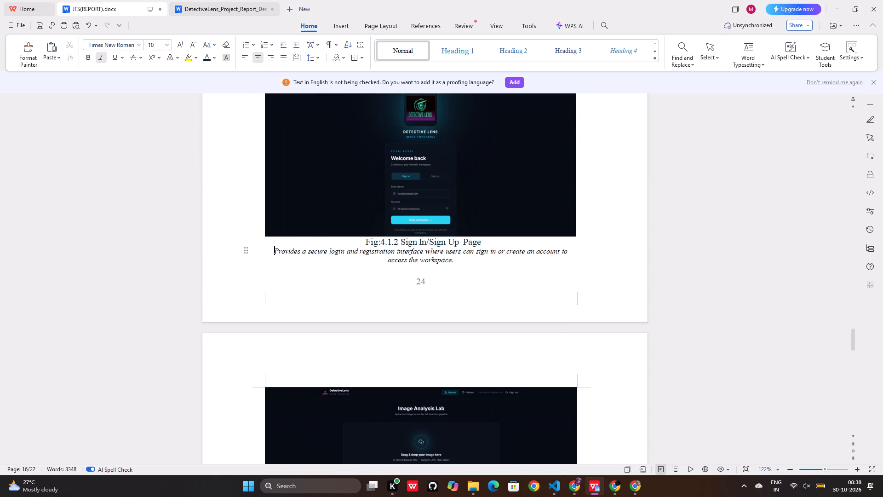
{"action": "key", "text": "BackSpace"}
{"action": "key", "text": "BackSpace"}
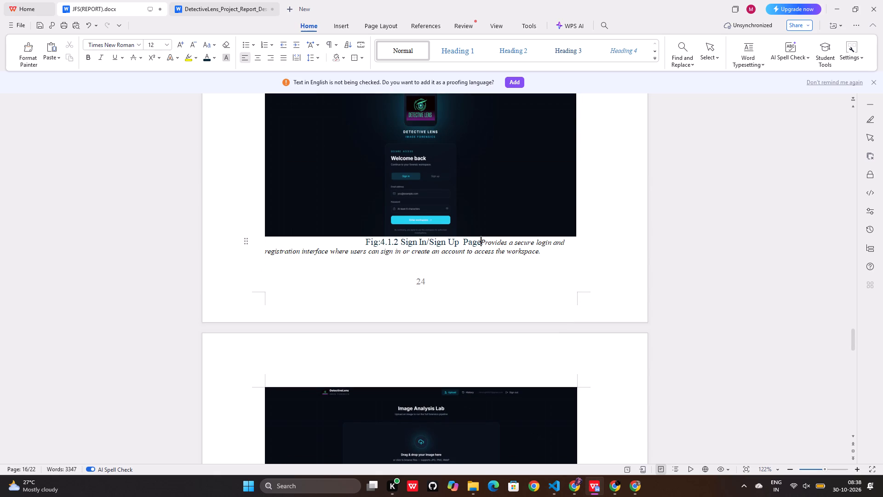
Centre the combined Fig:4.1.2 caption and description, and set all of it in italics at size 10.
{"action": "left_click_drag", "start_coordinate": [365, 242], "coordinate": [518, 254]}
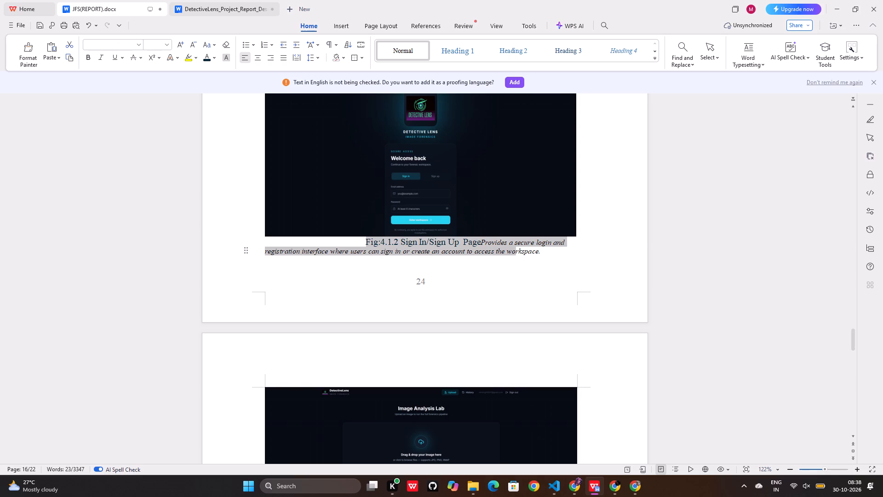
{"action": "left_click_drag", "start_coordinate": [518, 254], "coordinate": [541, 254]}
{"action": "left_click", "coordinate": [256, 61]}
{"action": "left_click", "coordinate": [103, 59]}
{"action": "left_click", "coordinate": [103, 59]}
{"action": "left_click", "coordinate": [103, 59]}
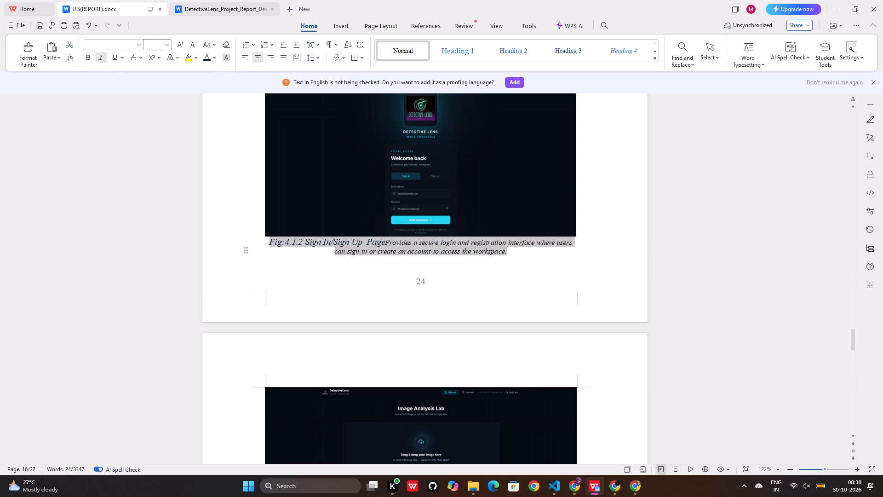
{"action": "left_click", "coordinate": [166, 45]}
{"action": "left_click", "coordinate": [155, 162]}
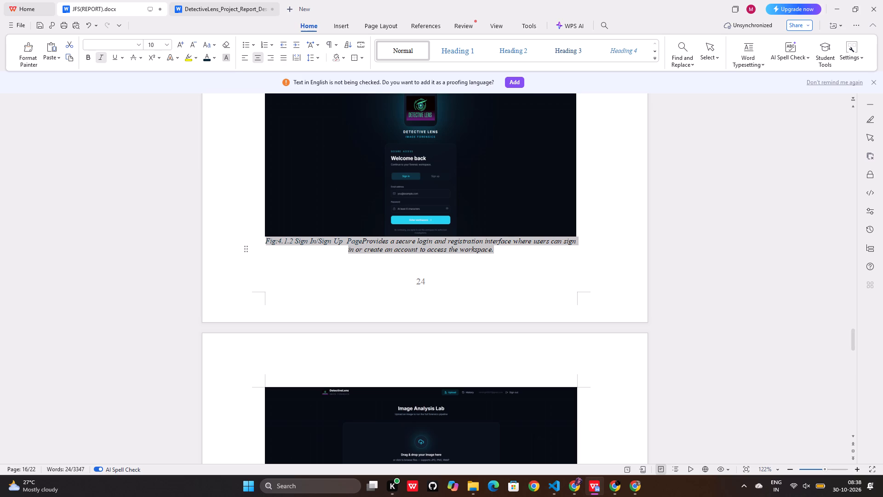
{"action": "left_click", "coordinate": [341, 292]}
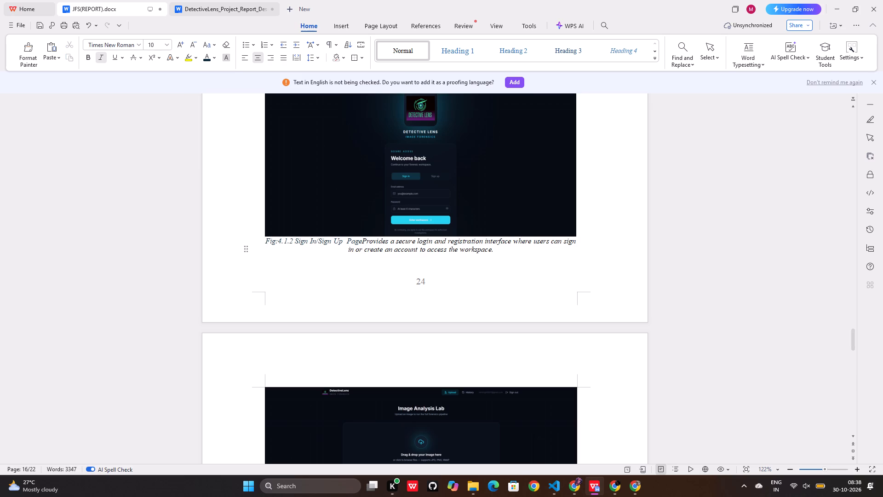
Make the label text "Fig:4.1.2 Sign In/Sign Up" bold.
{"action": "left_click_drag", "start_coordinate": [341, 243], "coordinate": [310, 243]}
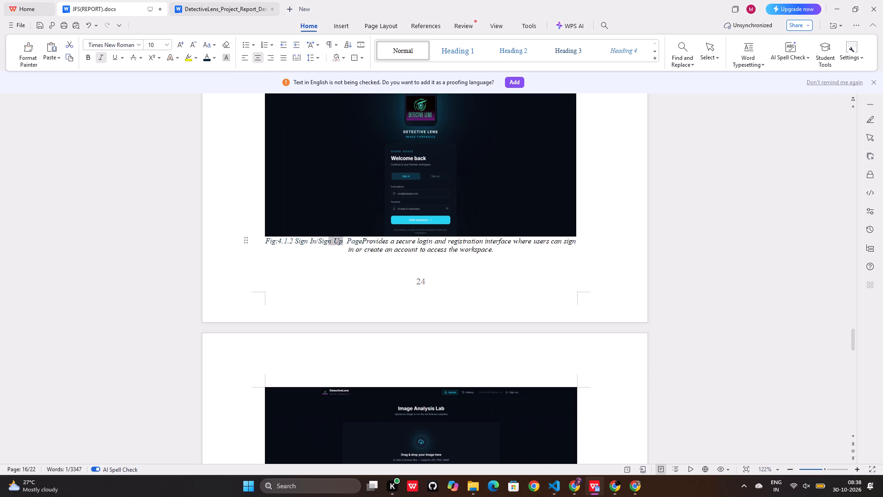
{"action": "left_click_drag", "start_coordinate": [310, 243], "coordinate": [266, 246]}
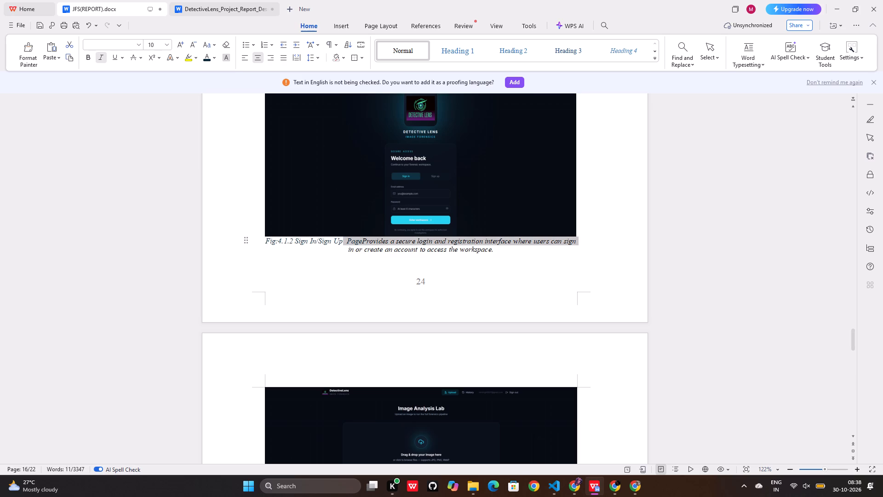
{"action": "left_click_drag", "start_coordinate": [266, 246], "coordinate": [265, 243]}
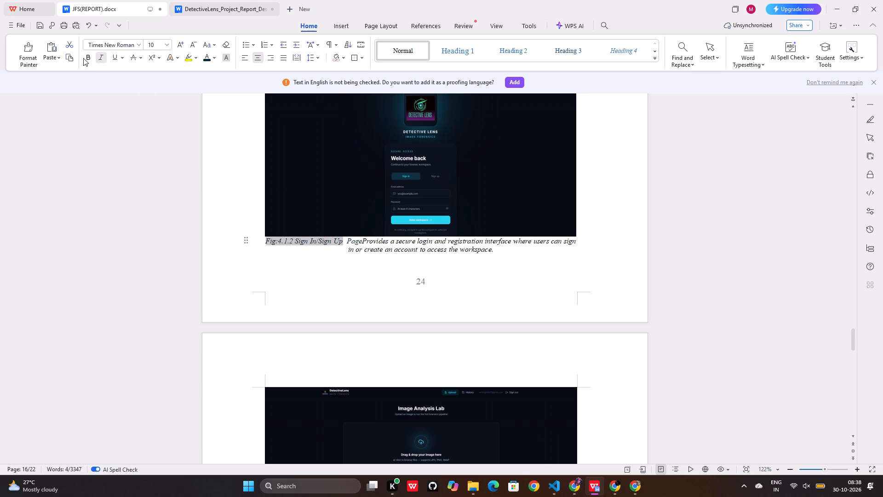
{"action": "left_click", "coordinate": [88, 57]}
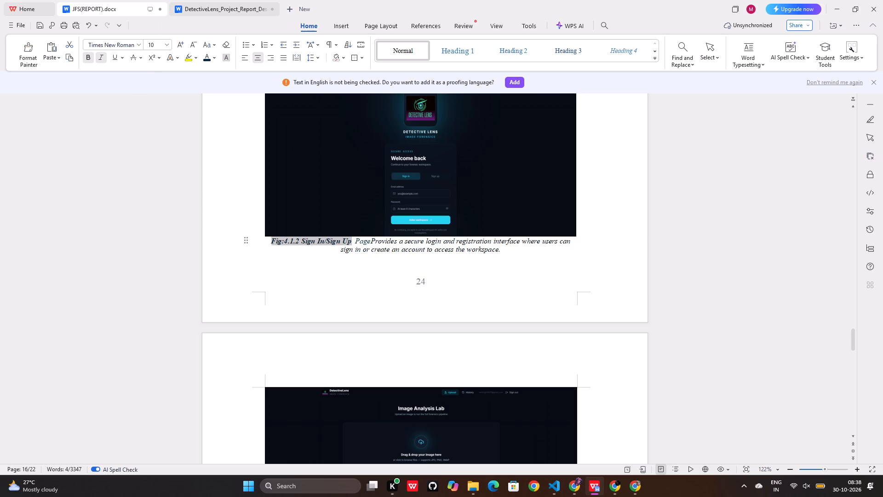
{"action": "left_click", "coordinate": [374, 264]}
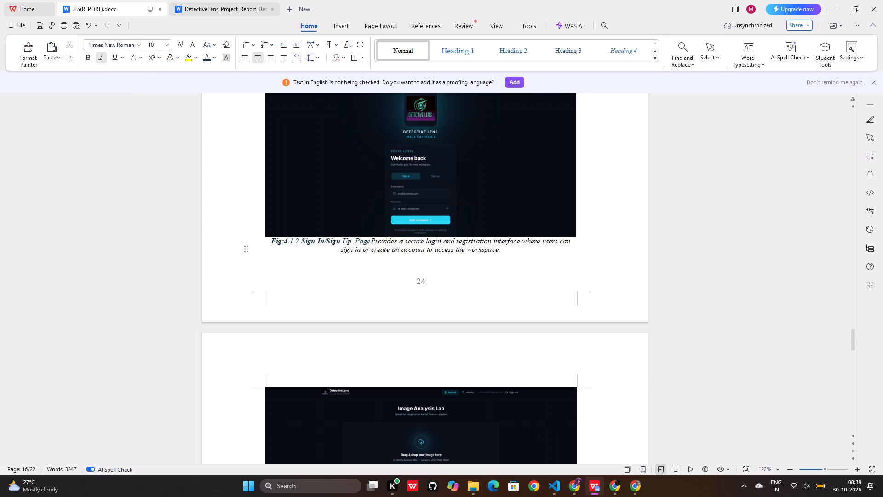
Insert a blank line between the screenshot and the caption for both Fig 4.1.2 and Fig 4.1.3.
{"action": "left_click", "coordinate": [265, 243]}
{"action": "key", "text": "Return"}
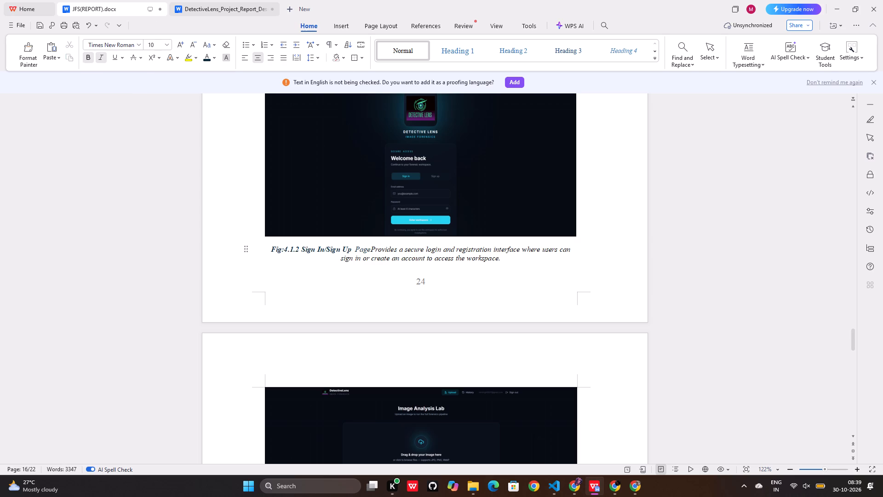
{"action": "scroll", "coordinate": [373, 277], "scroll_direction": "up", "scroll_amount": 5}
{"action": "scroll", "coordinate": [371, 271], "scroll_direction": "down", "scroll_amount": 11}
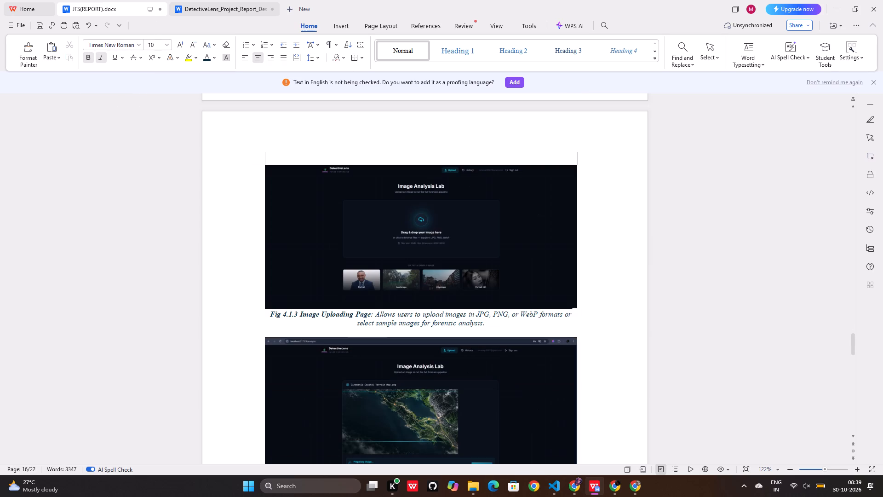
{"action": "left_click", "coordinate": [266, 314]}
{"action": "key", "text": "Return"}
{"action": "key", "text": "Return"}
Join the landing page description onto the same line as the Fig:4.1.1 Starting Page caption.
{"action": "scroll", "coordinate": [394, 291], "scroll_direction": "down", "scroll_amount": 4}
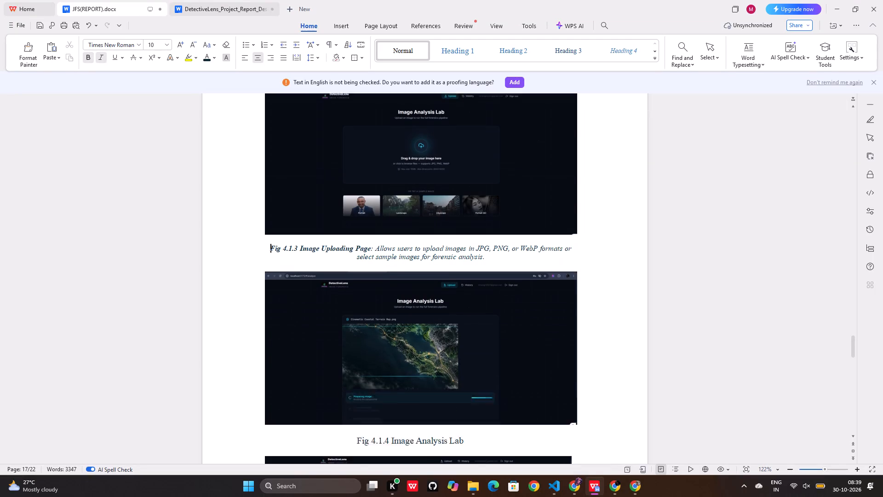
{"action": "scroll", "coordinate": [408, 278], "scroll_direction": "down", "scroll_amount": 1}
{"action": "scroll", "coordinate": [475, 310], "scroll_direction": "up", "scroll_amount": 5}
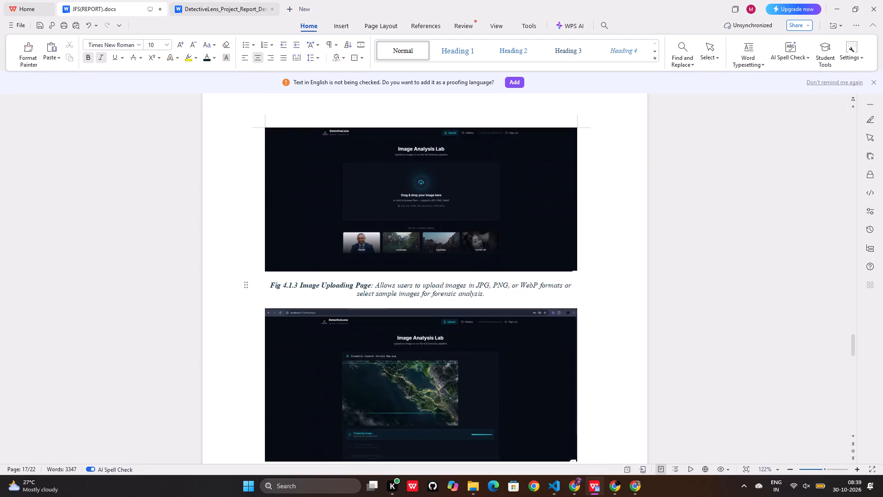
{"action": "scroll", "coordinate": [474, 310], "scroll_direction": "up", "scroll_amount": 10}
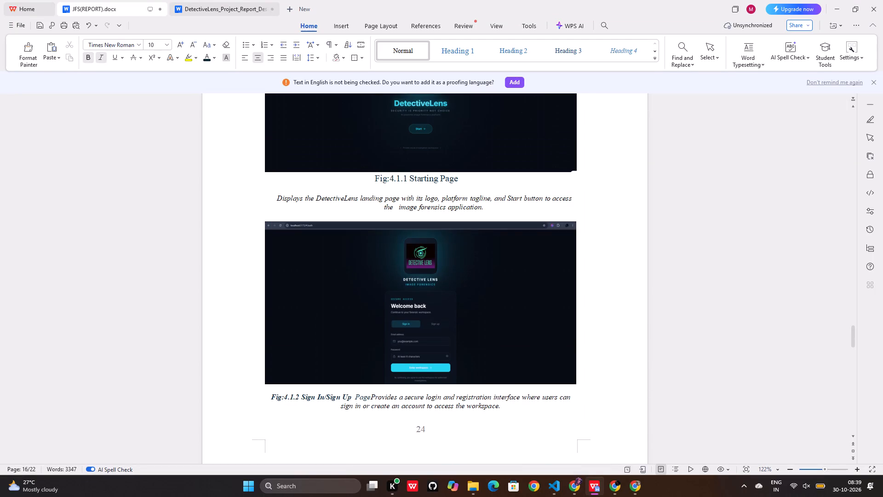
{"action": "left_click", "coordinate": [275, 195]}
{"action": "key", "text": "BackSpace"}
{"action": "key", "text": "BackSpace"}
{"action": "key", "text": "BackSpace"}
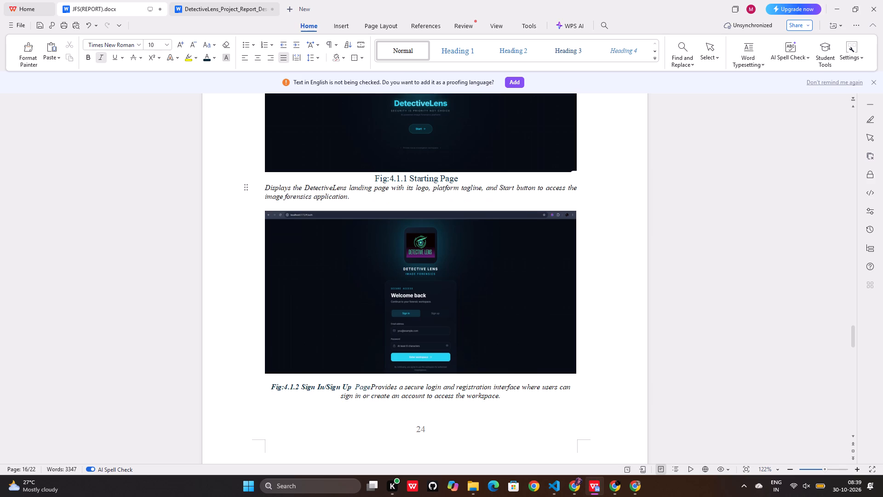
{"action": "key", "text": "BackSpace"}
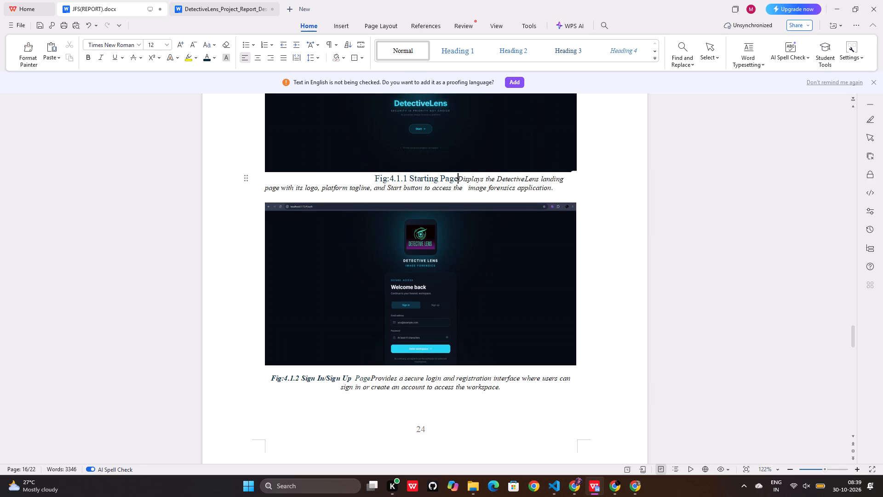
Set the combined Fig:4.1.1 Starting Page caption and description in Times New Roman, italic, size 10.
{"action": "left_click_drag", "start_coordinate": [374, 178], "coordinate": [567, 192]}
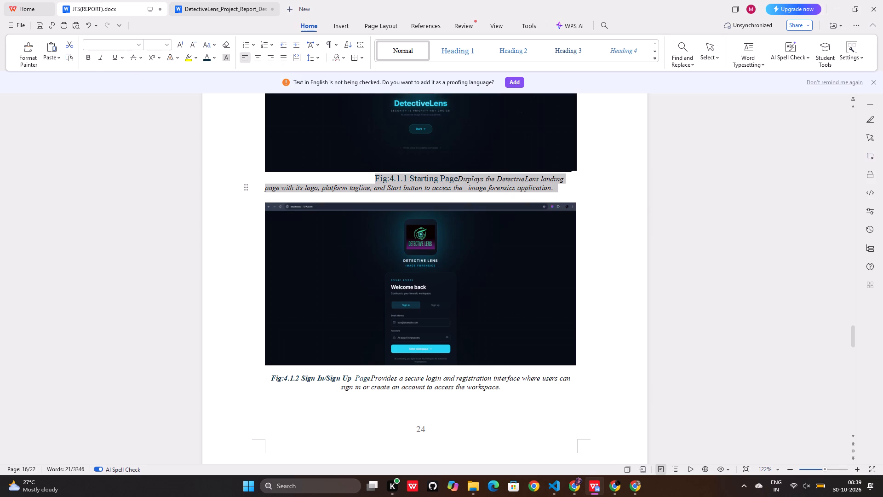
{"action": "left_click", "coordinate": [139, 46]}
{"action": "left_click", "coordinate": [130, 88]}
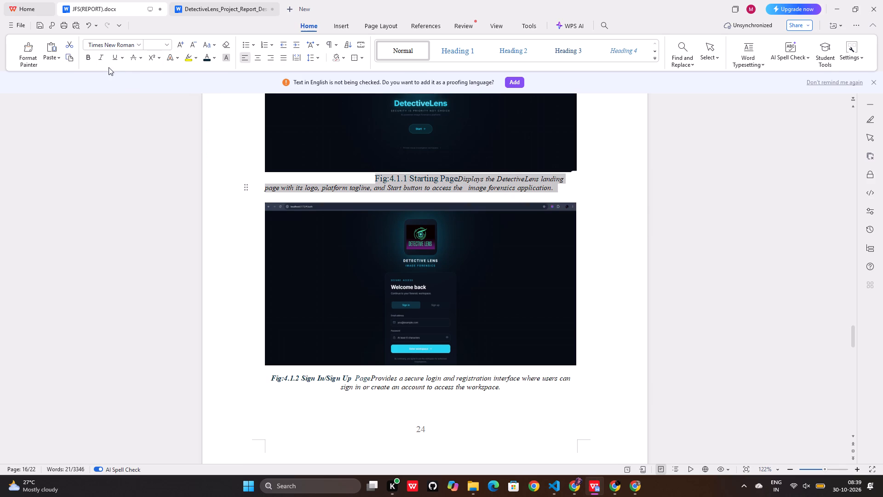
{"action": "left_click", "coordinate": [101, 60]}
{"action": "left_click", "coordinate": [89, 58]}
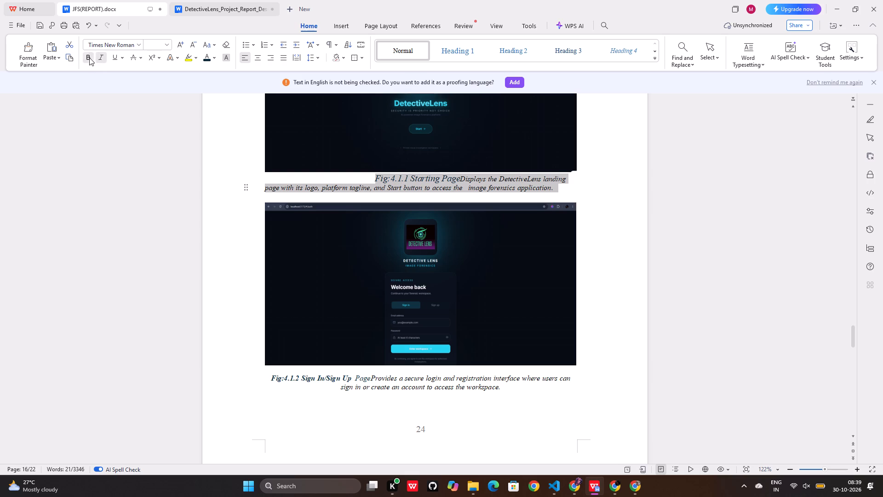
{"action": "left_click", "coordinate": [92, 60]}
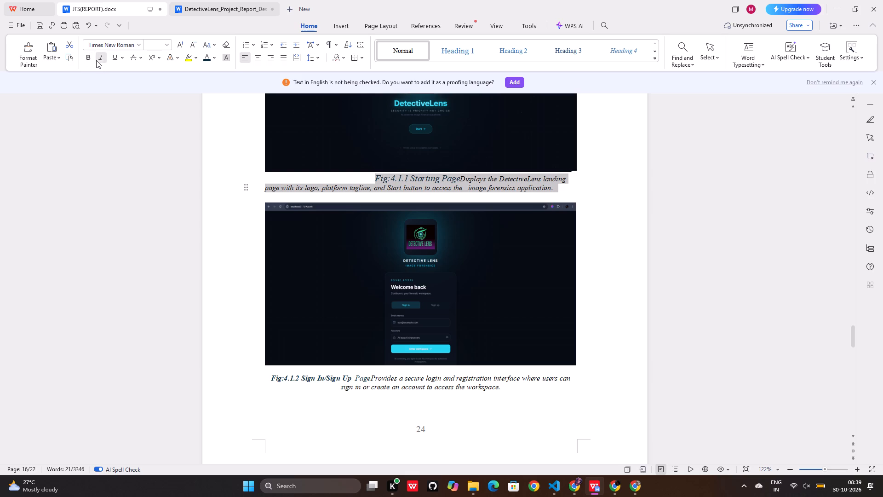
{"action": "left_click", "coordinate": [97, 60]}
{"action": "left_click", "coordinate": [97, 63]}
{"action": "left_click", "coordinate": [166, 48]}
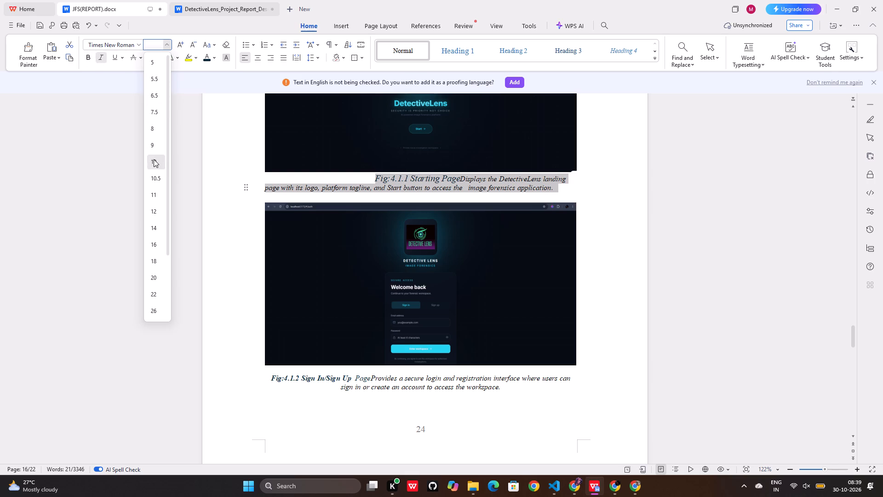
{"action": "left_click", "coordinate": [154, 159]}
{"action": "left_click", "coordinate": [204, 58]}
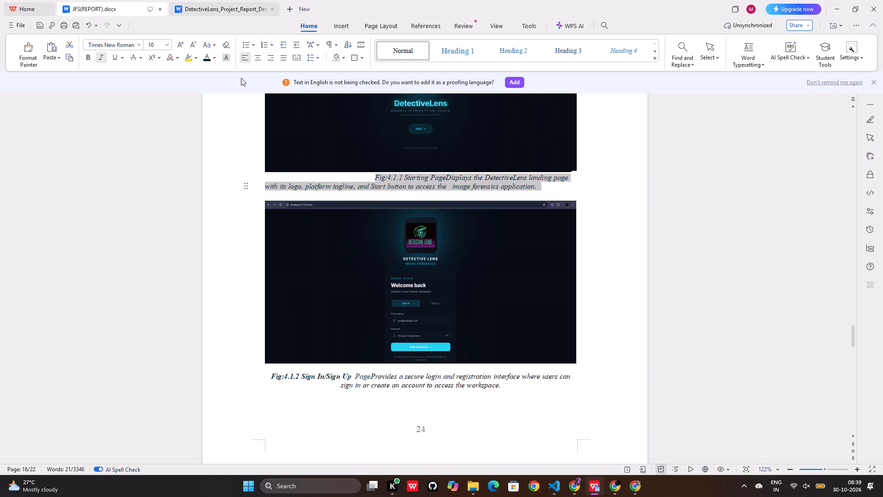
{"action": "left_click", "coordinate": [202, 57]}
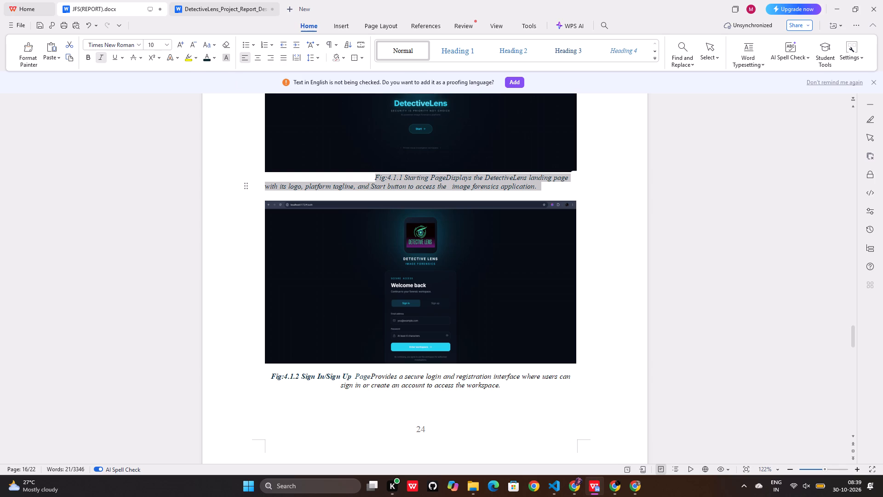
Centre the combined Fig:4.1.1 Starting Page caption and description beneath its screenshot.
{"action": "left_click", "coordinate": [372, 180]}
{"action": "left_click_drag", "start_coordinate": [366, 175], "coordinate": [530, 187]}
{"action": "left_click_drag", "start_coordinate": [530, 187], "coordinate": [537, 185]}
{"action": "left_click", "coordinate": [254, 56]}
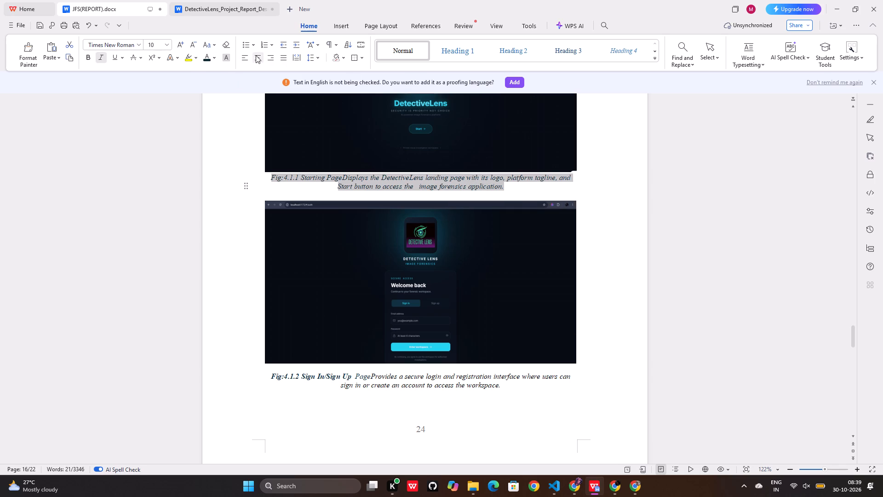
{"action": "left_click", "coordinate": [524, 198]}
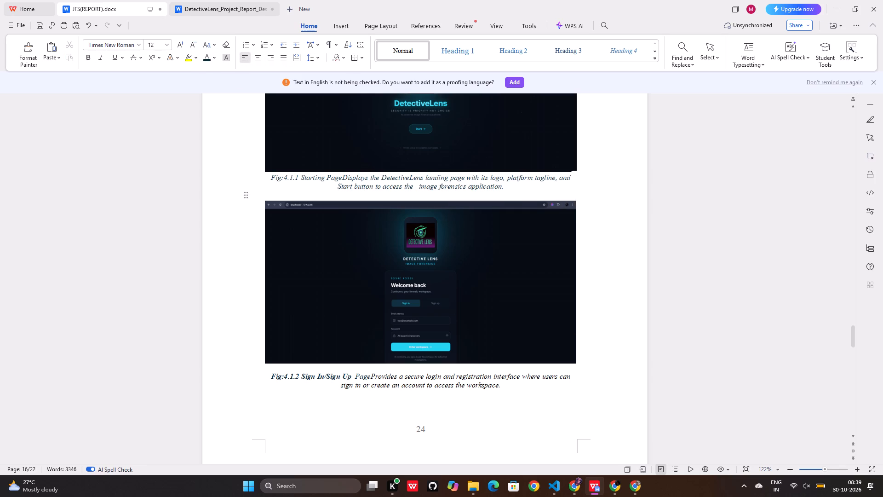
Insert a spaced colon between the label "Fig:4.1.1 Starting Page" and its description.
{"action": "left_click", "coordinate": [370, 179]}
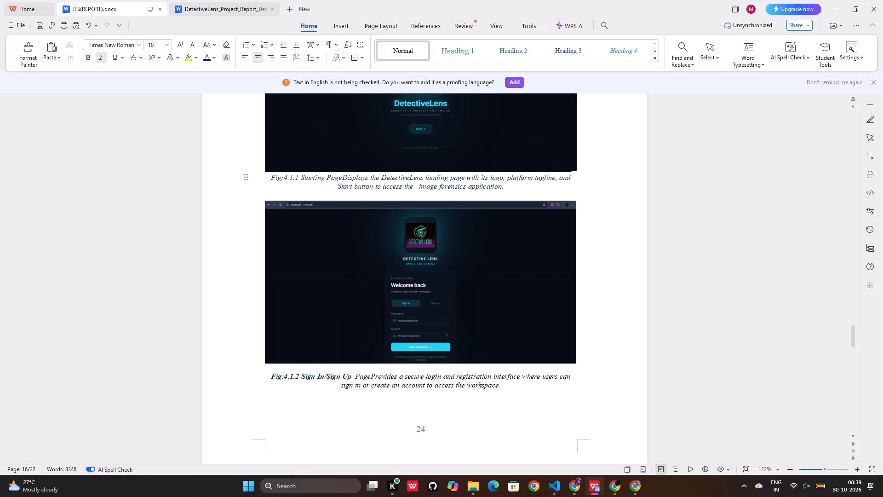
{"action": "left_click", "coordinate": [342, 177]}
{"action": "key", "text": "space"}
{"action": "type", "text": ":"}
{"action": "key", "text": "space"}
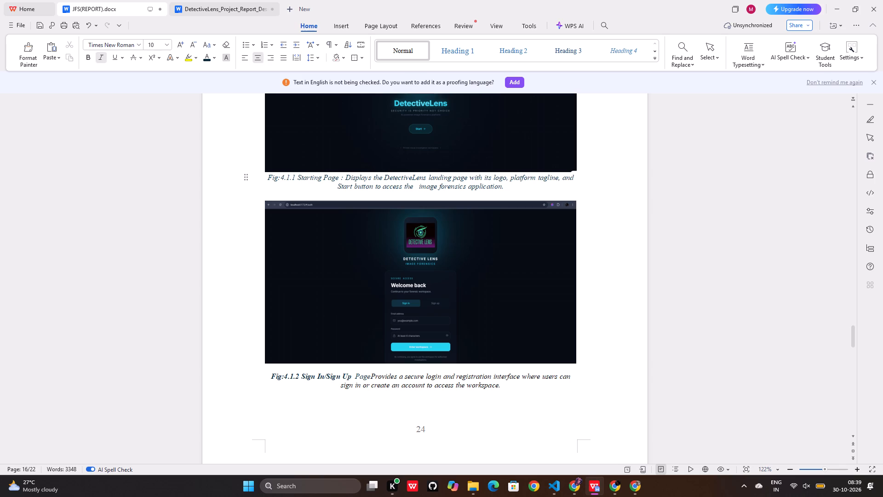
Make the label text "Fig:4.1.1 Starting Page" bold.
{"action": "left_click_drag", "start_coordinate": [339, 178], "coordinate": [263, 182]}
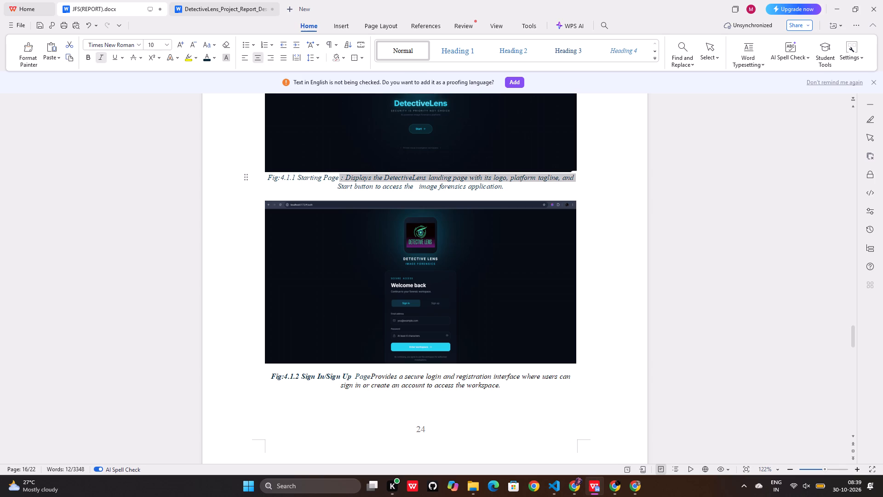
{"action": "left_click_drag", "start_coordinate": [263, 182], "coordinate": [261, 180]}
{"action": "left_click", "coordinate": [86, 57]}
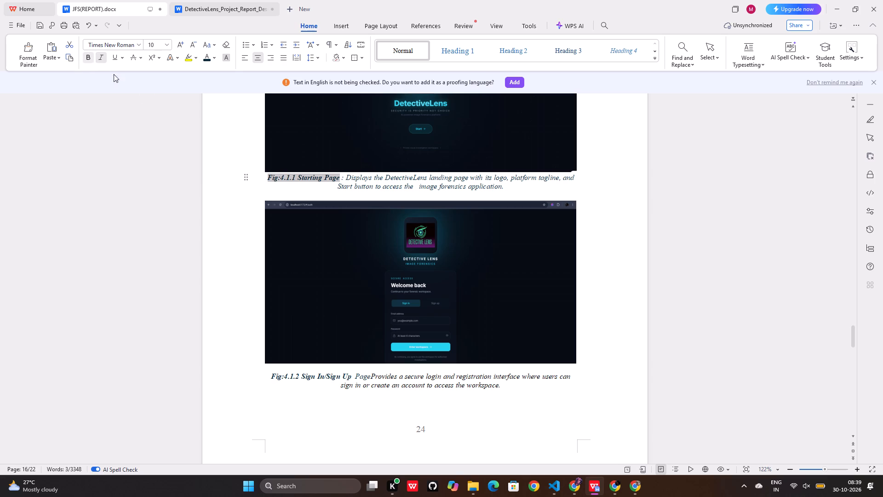
{"action": "left_click", "coordinate": [684, 199]}
Insert a colon directly after "Sign In/Sign Up" in the Fig:4.1.2 caption.
{"action": "scroll", "coordinate": [443, 298], "scroll_direction": "down", "scroll_amount": 2}
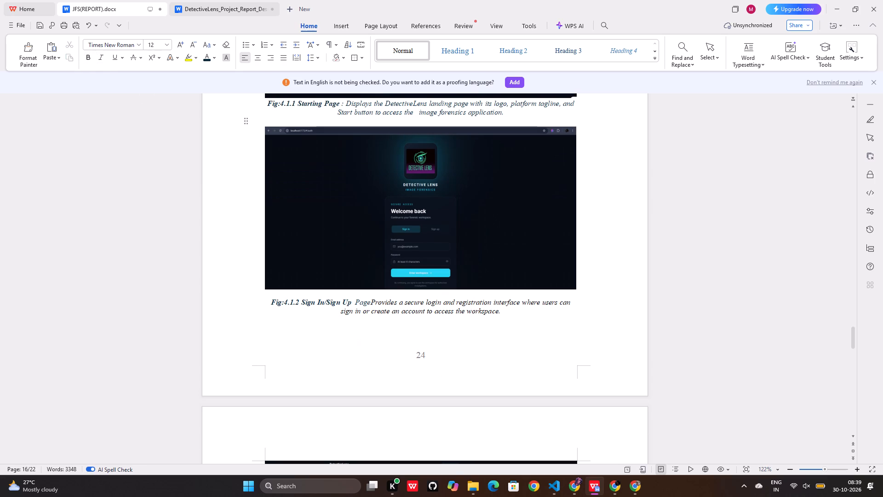
{"action": "scroll", "coordinate": [443, 298], "scroll_direction": "down", "scroll_amount": 2}
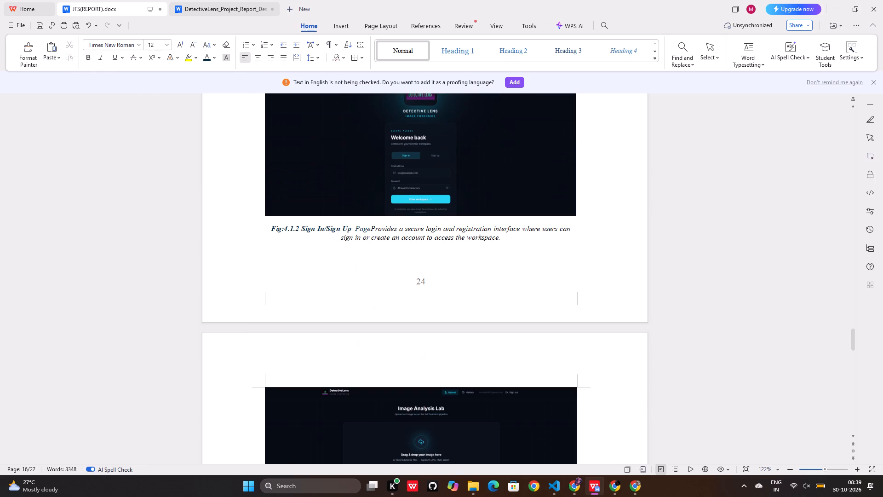
{"action": "left_click", "coordinate": [352, 226]}
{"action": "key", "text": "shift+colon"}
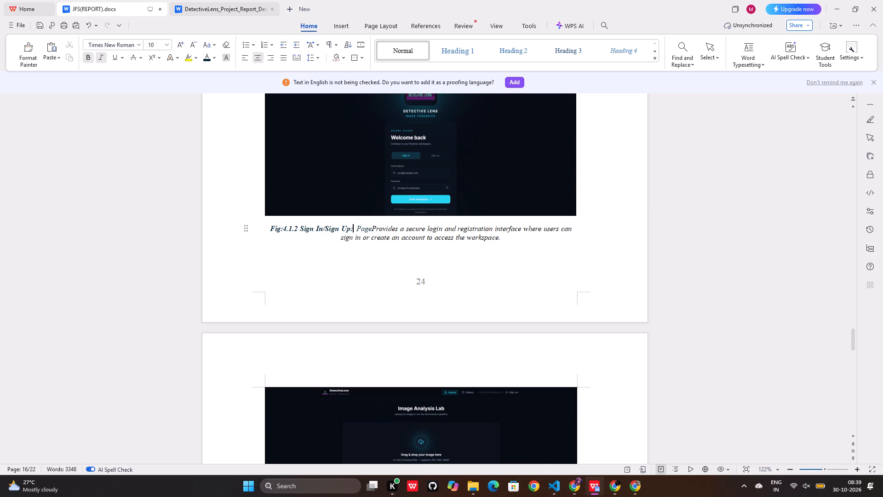
Switch to the ChatGPT conversation and copy the description text of "Figure 4 – Image Processing" without its label.
{"action": "scroll", "coordinate": [568, 236], "scroll_direction": "down", "scroll_amount": 6}
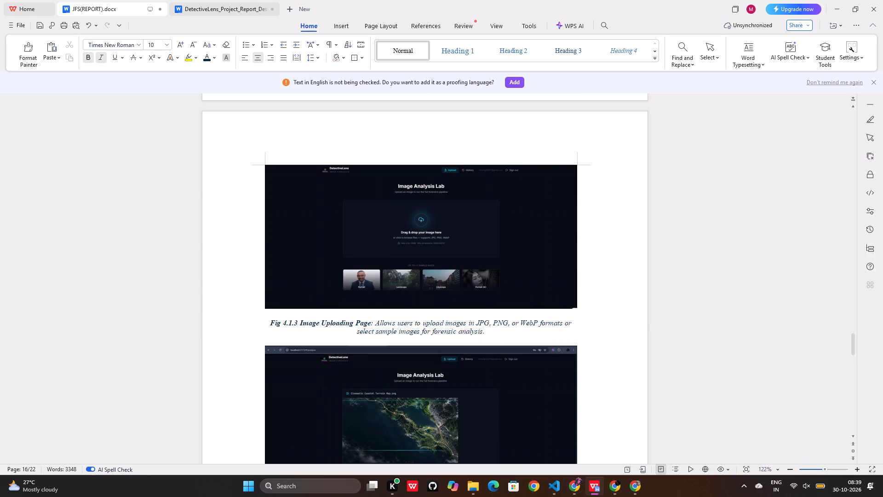
{"action": "scroll", "coordinate": [378, 324], "scroll_direction": "down", "scroll_amount": 4}
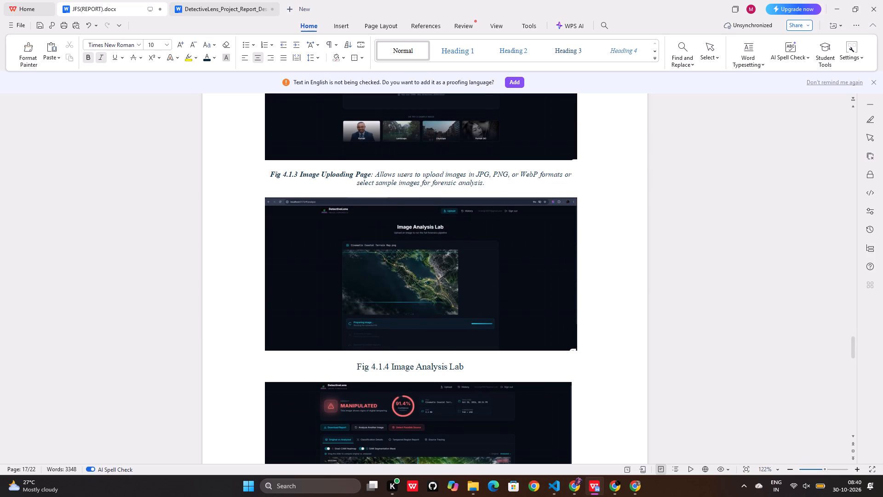
{"action": "key", "text": "alt+Tab"}
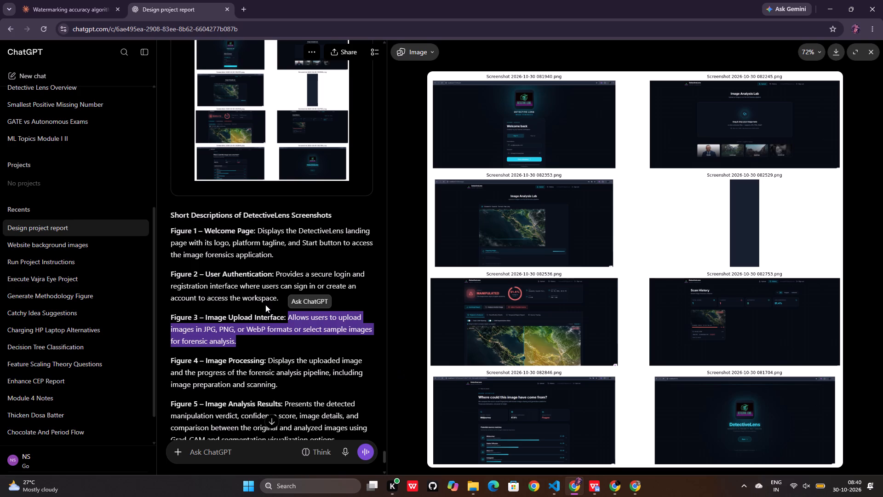
{"action": "scroll", "coordinate": [265, 305], "scroll_direction": "down", "scroll_amount": 2}
{"action": "left_click", "coordinate": [218, 308]}
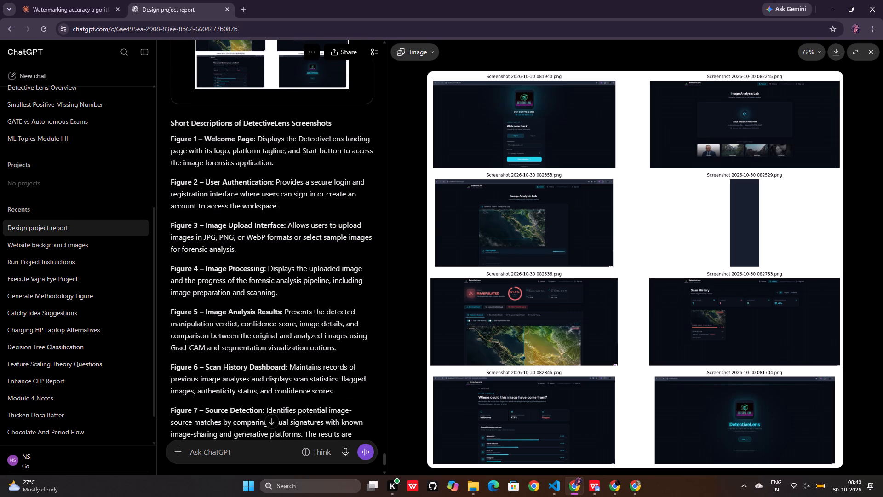
{"action": "left_click_drag", "start_coordinate": [267, 267], "coordinate": [281, 293]}
{"action": "key", "text": "ctrl+c"}
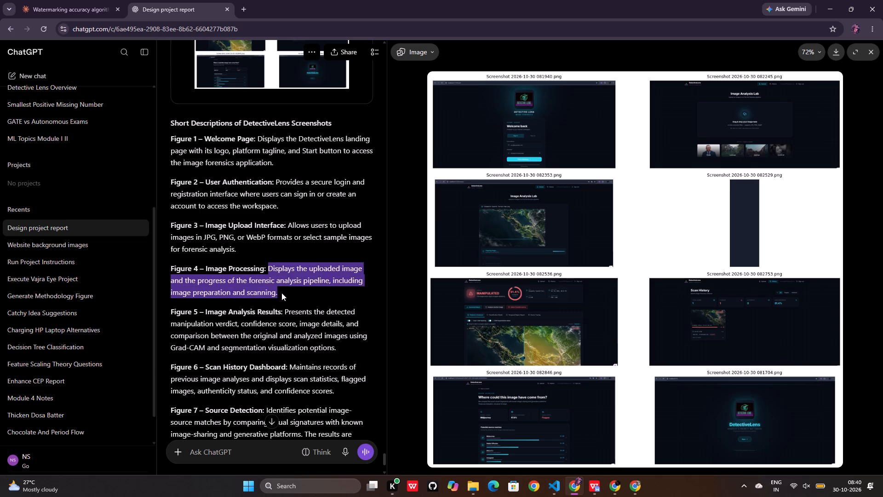
Return to the WPS report and append a spaced colon and the copied description to the "Fig 4.1.4 Image Analysis Lab" caption.
{"action": "key", "text": "alt+Tab"}
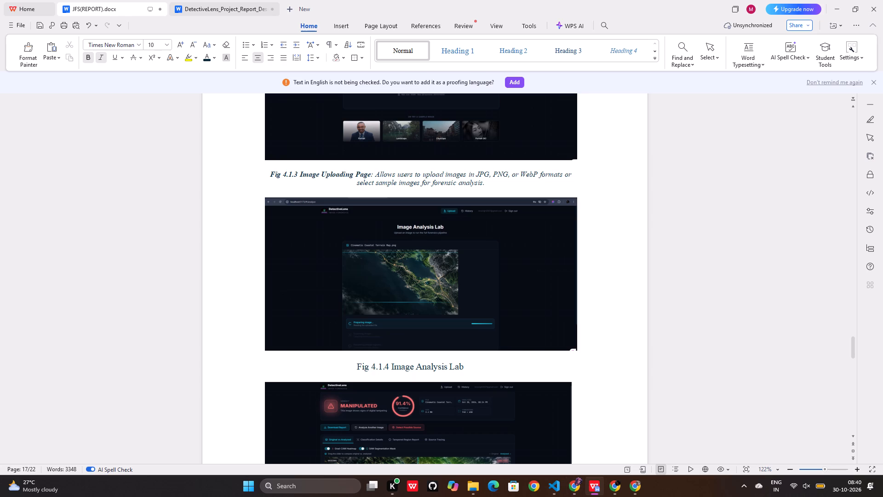
{"action": "left_click", "coordinate": [473, 366]}
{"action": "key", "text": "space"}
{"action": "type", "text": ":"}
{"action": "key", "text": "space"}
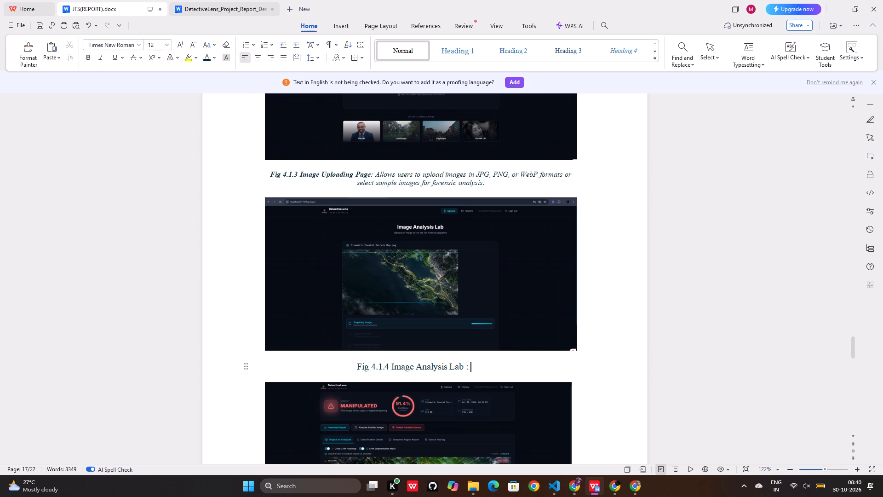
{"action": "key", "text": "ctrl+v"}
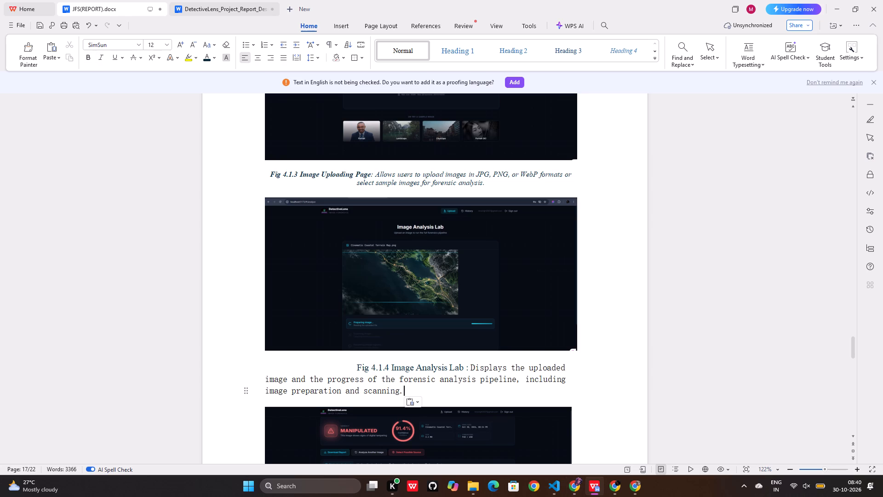
Format the whole Fig 4.1.4 caption and description as size 10, italic, Times New Roman and centred.
{"action": "left_click_drag", "start_coordinate": [355, 365], "coordinate": [364, 363]}
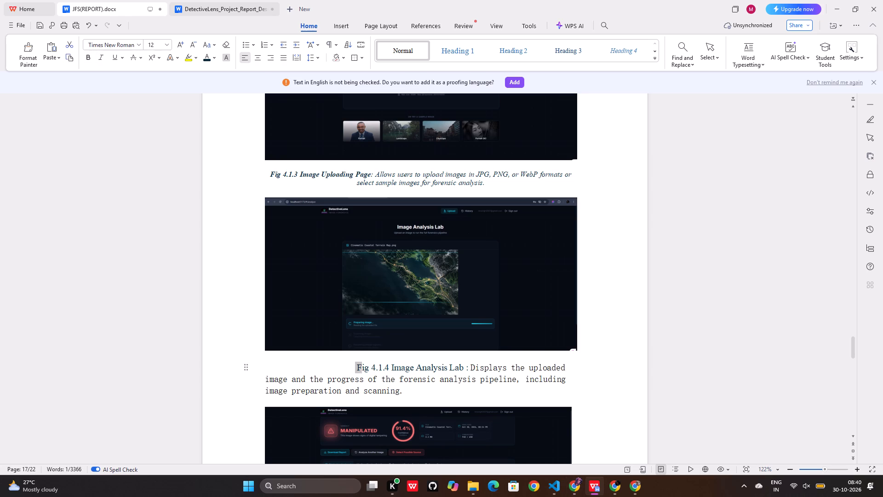
{"action": "left_click_drag", "start_coordinate": [364, 363], "coordinate": [413, 395]}
{"action": "left_click", "coordinate": [170, 46]}
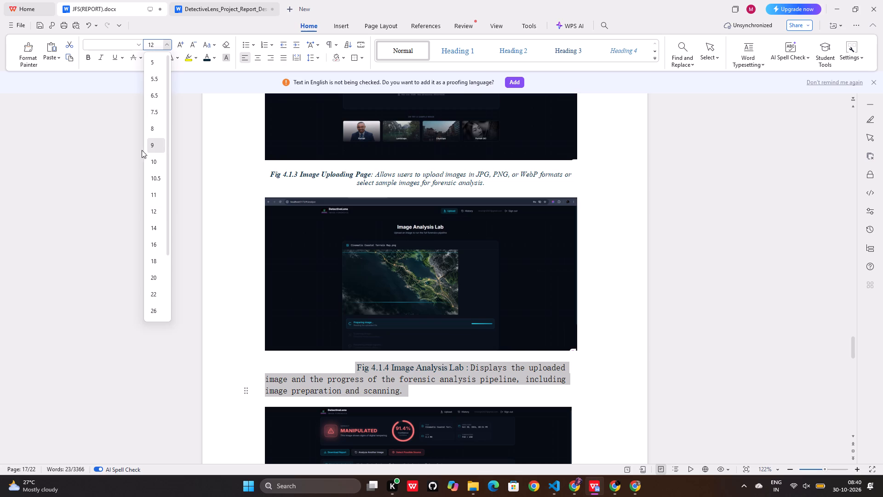
{"action": "left_click", "coordinate": [152, 163]}
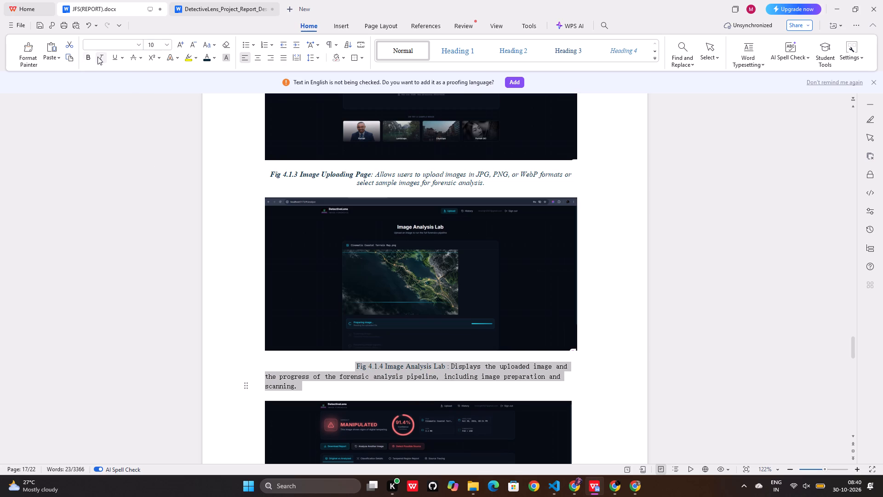
{"action": "left_click", "coordinate": [97, 57]}
{"action": "left_click", "coordinate": [210, 60]}
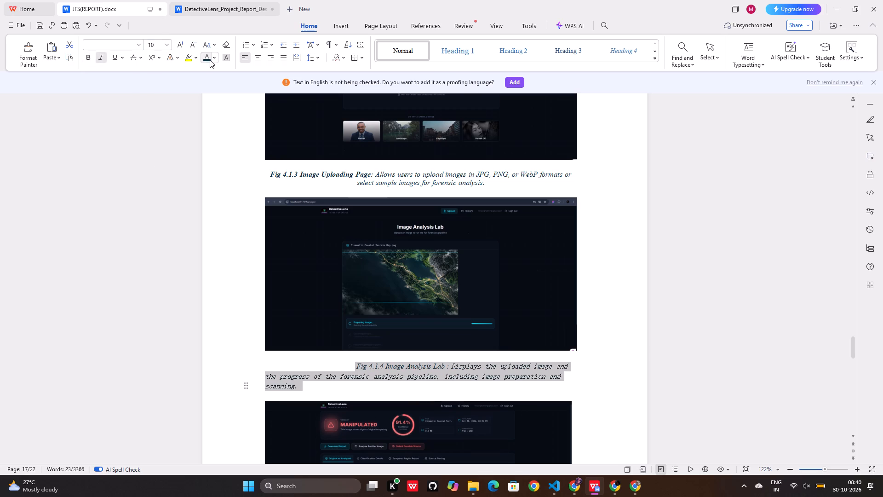
{"action": "left_click", "coordinate": [137, 41]}
{"action": "left_click", "coordinate": [126, 88]}
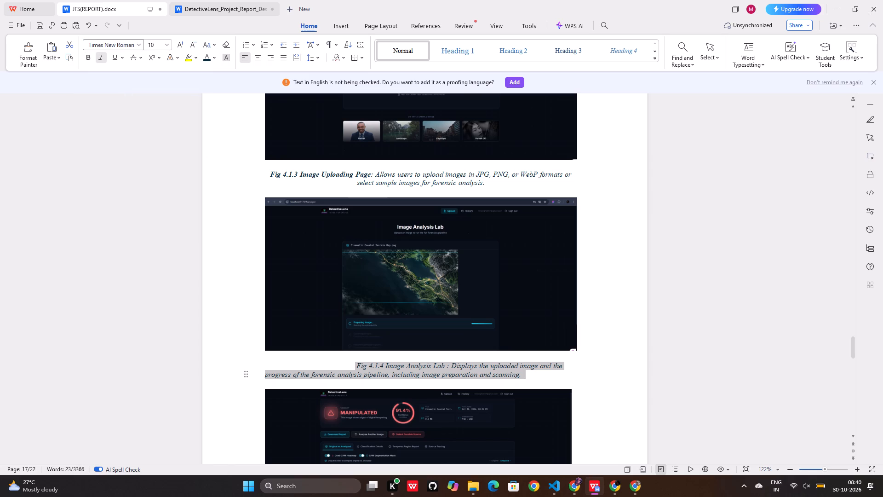
{"action": "left_click", "coordinate": [255, 58]}
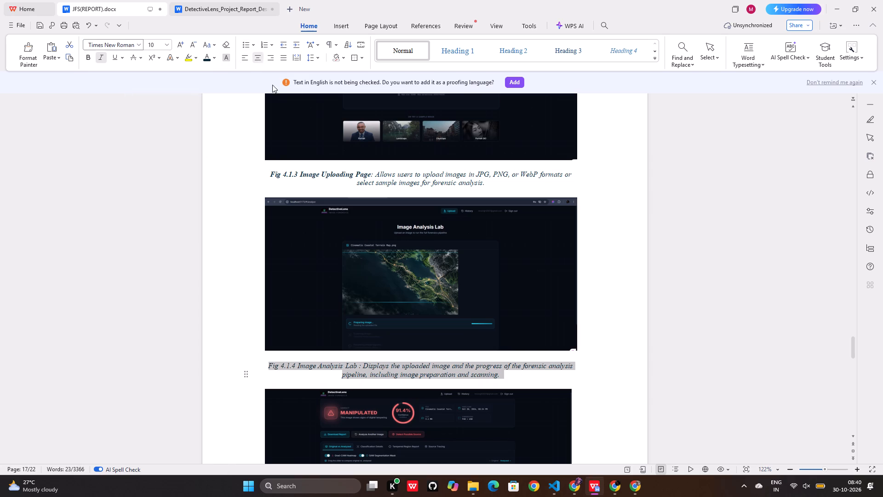
{"action": "left_click", "coordinate": [606, 376]}
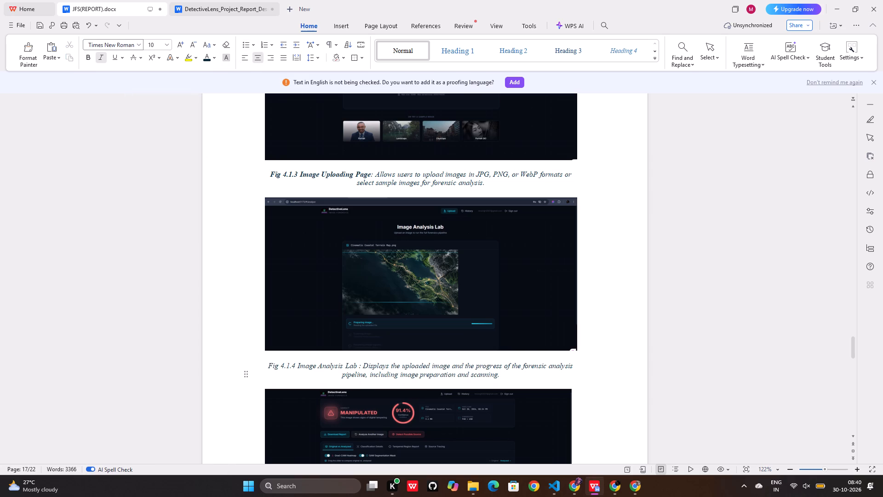
Make the label text "Fig 4.1.4 Image Analysis Lab" bold.
{"action": "left_click_drag", "start_coordinate": [358, 366], "coordinate": [264, 366]}
{"action": "left_click", "coordinate": [85, 56]}
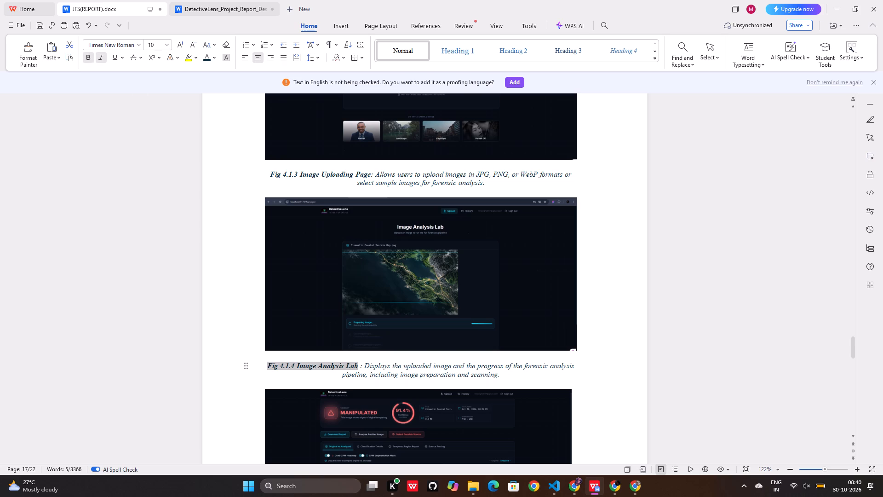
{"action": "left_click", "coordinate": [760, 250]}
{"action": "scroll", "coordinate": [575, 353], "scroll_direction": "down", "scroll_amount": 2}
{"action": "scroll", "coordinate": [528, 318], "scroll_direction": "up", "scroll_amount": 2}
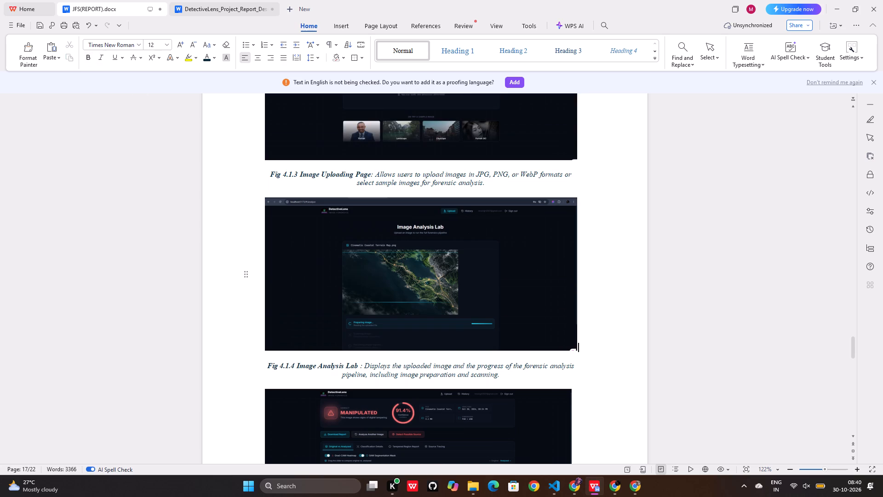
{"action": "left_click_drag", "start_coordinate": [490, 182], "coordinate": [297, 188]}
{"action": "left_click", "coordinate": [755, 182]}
Set the caption "Fig 4.1.5 Image Forgery Detection Page" to font size 10.
{"action": "scroll", "coordinate": [505, 313], "scroll_direction": "down", "scroll_amount": 3}
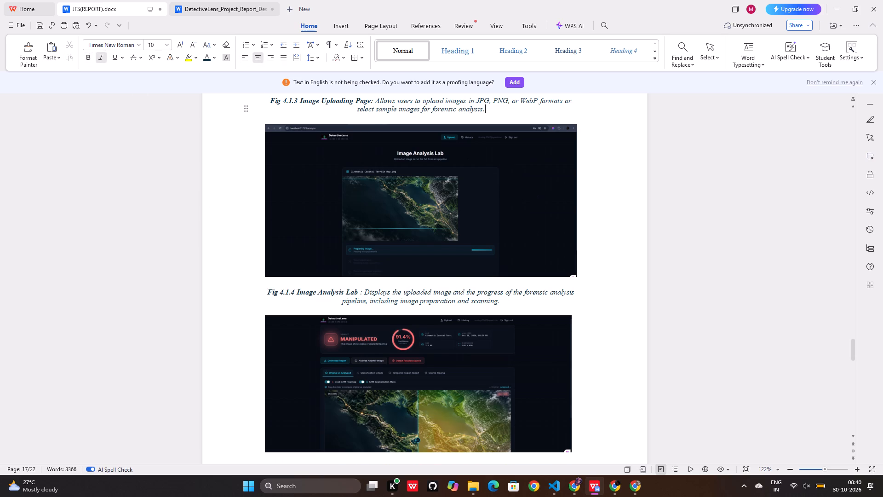
{"action": "scroll", "coordinate": [505, 313], "scroll_direction": "down", "scroll_amount": 2}
{"action": "left_click", "coordinate": [582, 343]}
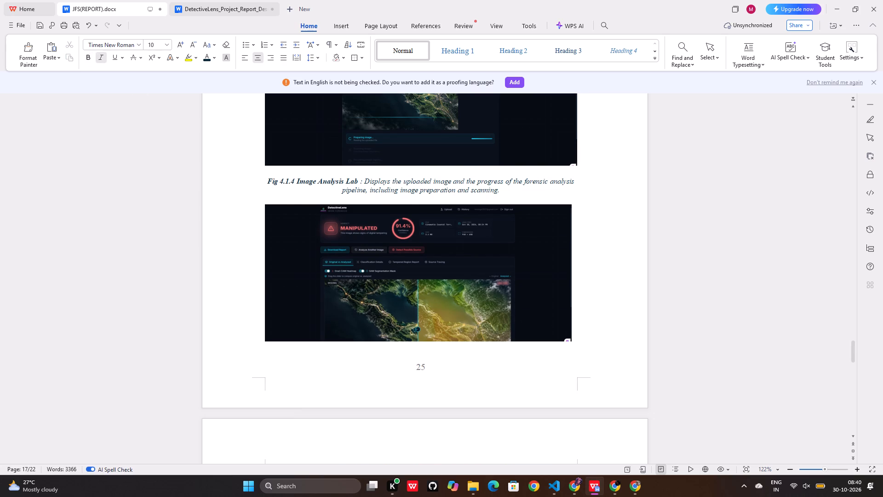
{"action": "scroll", "coordinate": [582, 343], "scroll_direction": "down", "scroll_amount": 4}
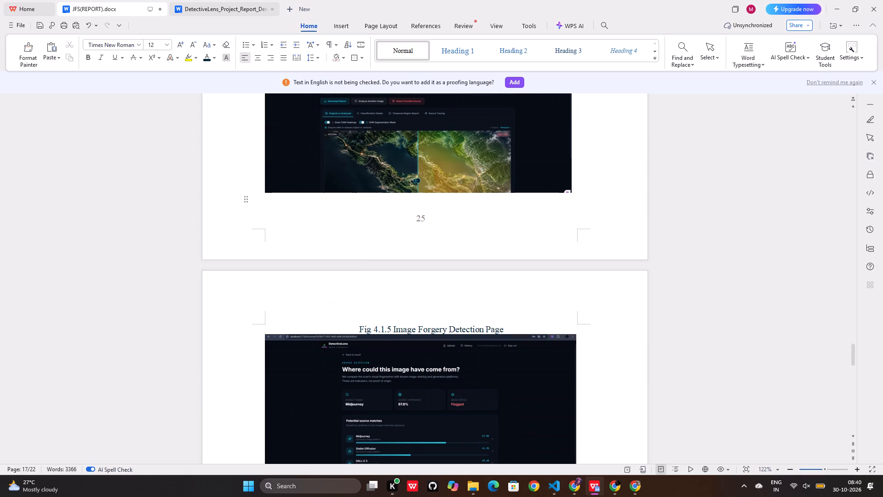
{"action": "scroll", "coordinate": [582, 343], "scroll_direction": "up", "scroll_amount": 1}
{"action": "left_click_drag", "start_coordinate": [522, 365], "coordinate": [369, 368]}
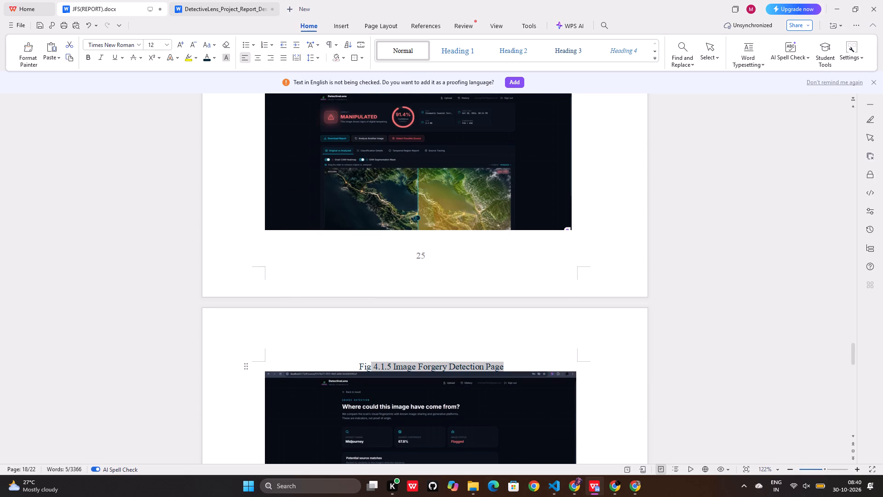
{"action": "left_click_drag", "start_coordinate": [369, 368], "coordinate": [355, 370]}
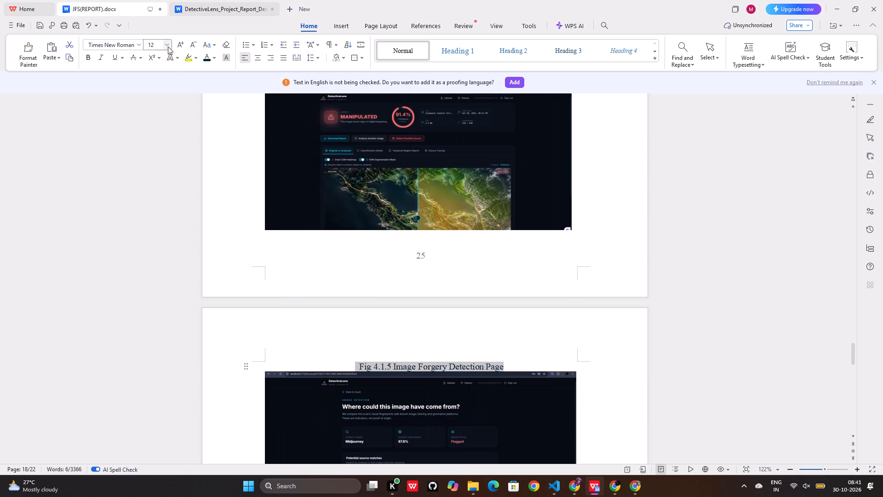
{"action": "left_click", "coordinate": [167, 47]}
{"action": "left_click", "coordinate": [158, 162]}
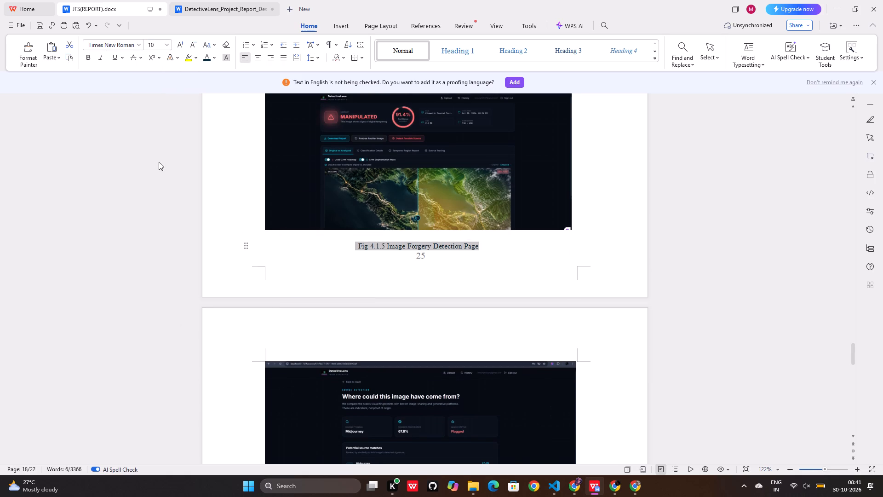
{"action": "left_click", "coordinate": [358, 248]}
{"action": "left_click", "coordinate": [357, 241]}
{"action": "left_click", "coordinate": [355, 248]}
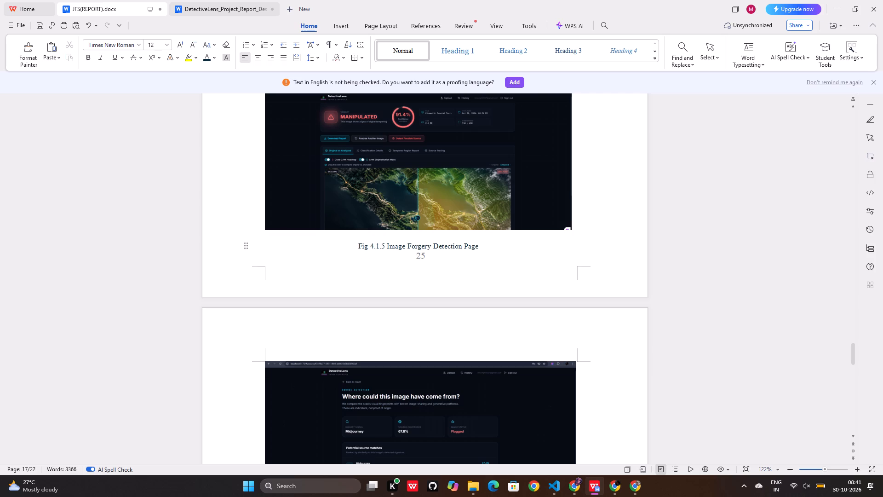
{"action": "left_click", "coordinate": [486, 249]}
{"action": "key", "text": "alt+Tab"}
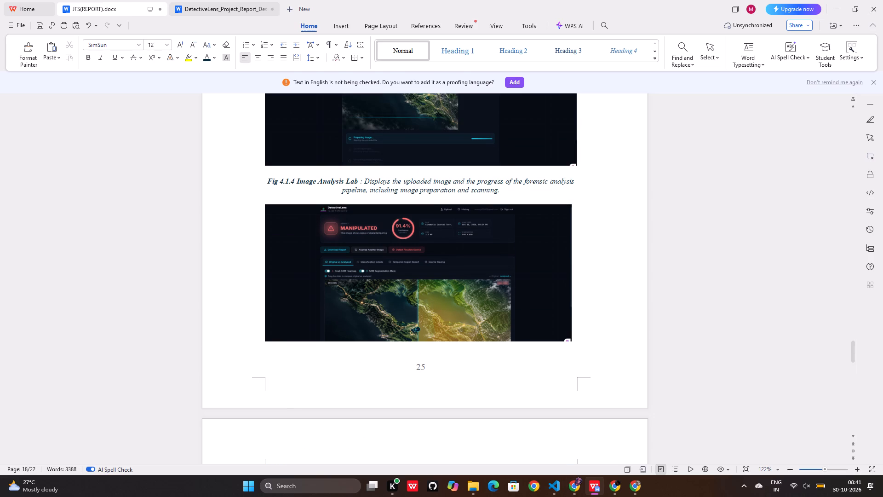
{"action": "scroll", "coordinate": [510, 286], "scroll_direction": "up", "scroll_amount": 10}
{"action": "scroll", "coordinate": [510, 286], "scroll_direction": "down", "scroll_amount": 4}
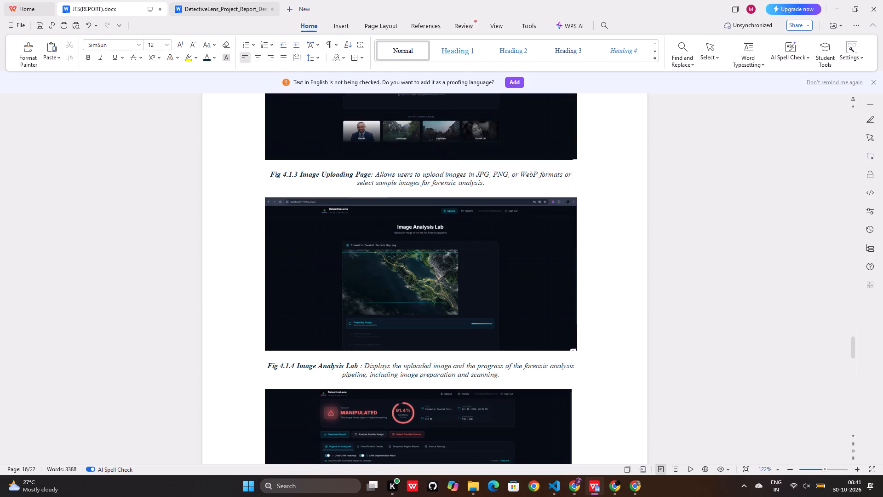
{"action": "scroll", "coordinate": [516, 277], "scroll_direction": "down", "scroll_amount": 5}
{"action": "left_click", "coordinate": [568, 350]}
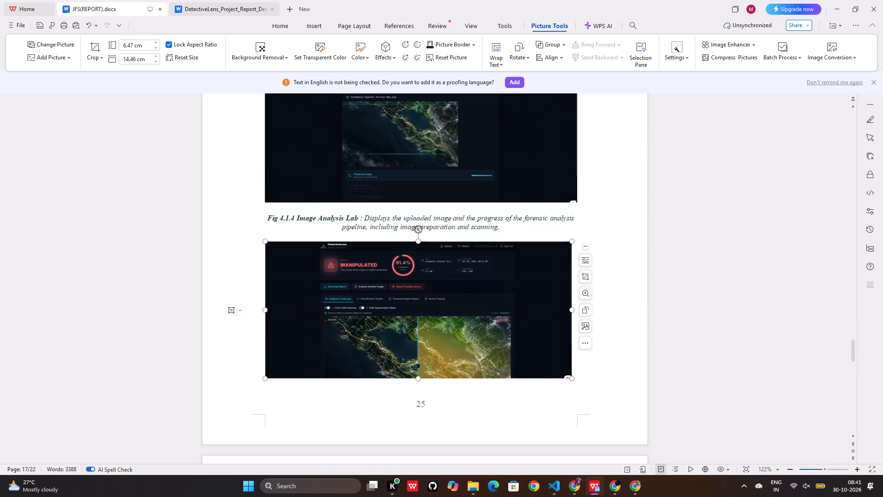
{"action": "left_click_drag", "start_coordinate": [573, 310], "coordinate": [583, 307]}
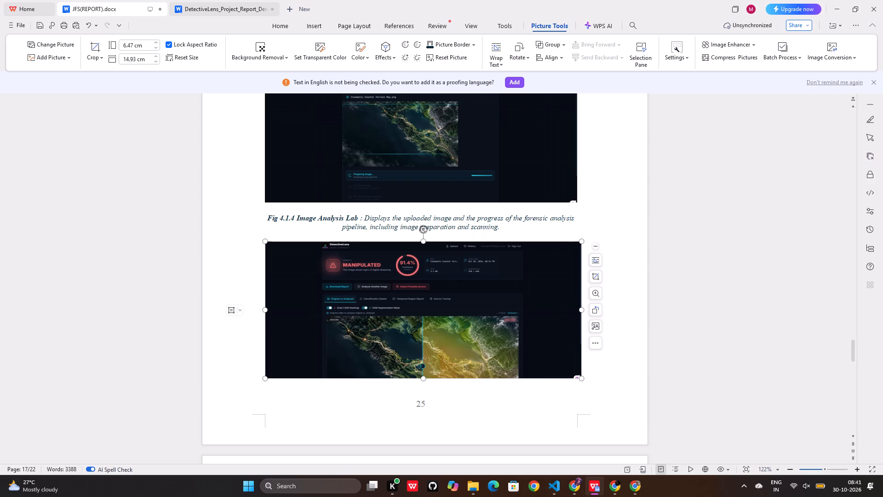
Reduce the bottom page margin to 0.24 cm.
{"action": "left_click", "coordinate": [349, 29]}
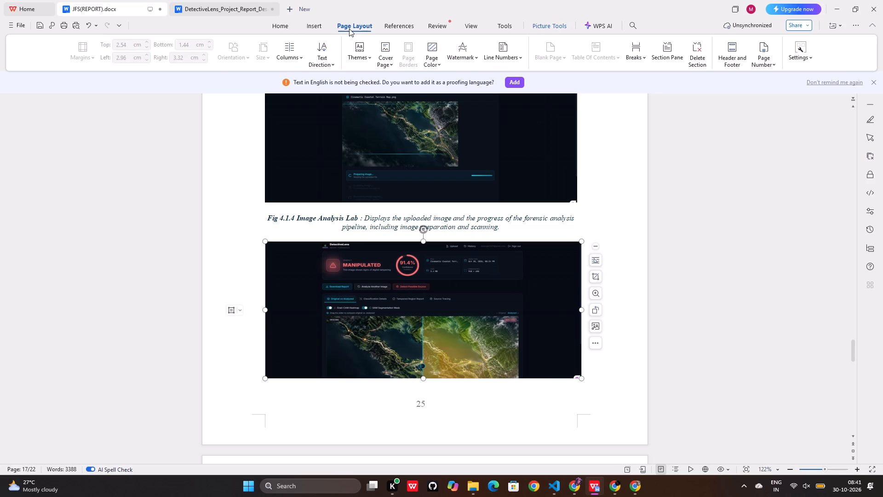
{"action": "left_click", "coordinate": [252, 194]}
{"action": "left_click", "coordinate": [230, 188]}
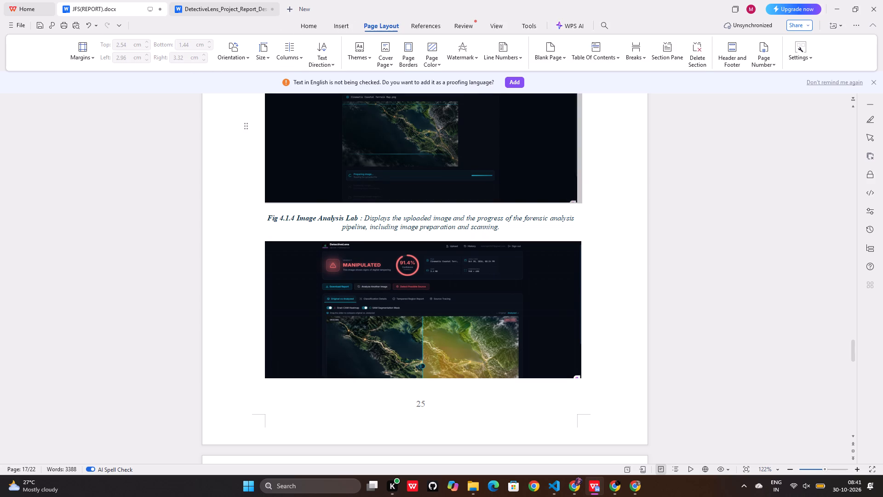
{"action": "left_click", "coordinate": [636, 393]}
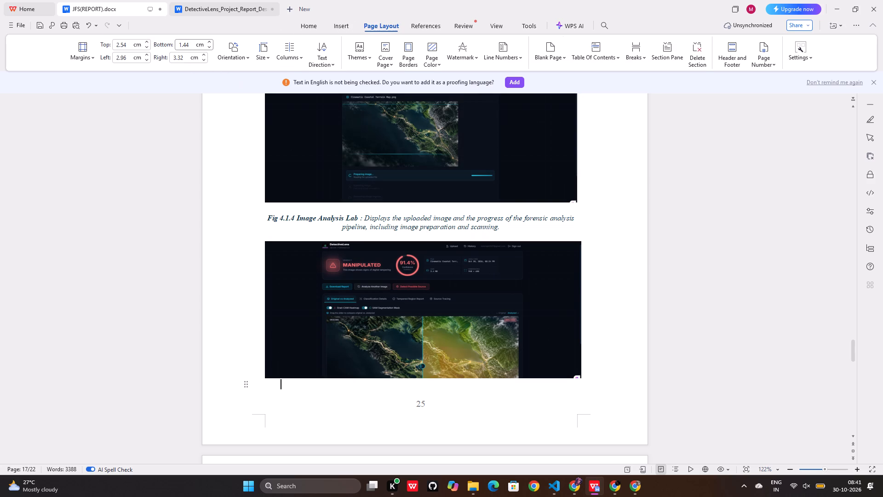
{"action": "triple_click", "coordinate": [208, 47]}
{"action": "double_click", "coordinate": [208, 47]}
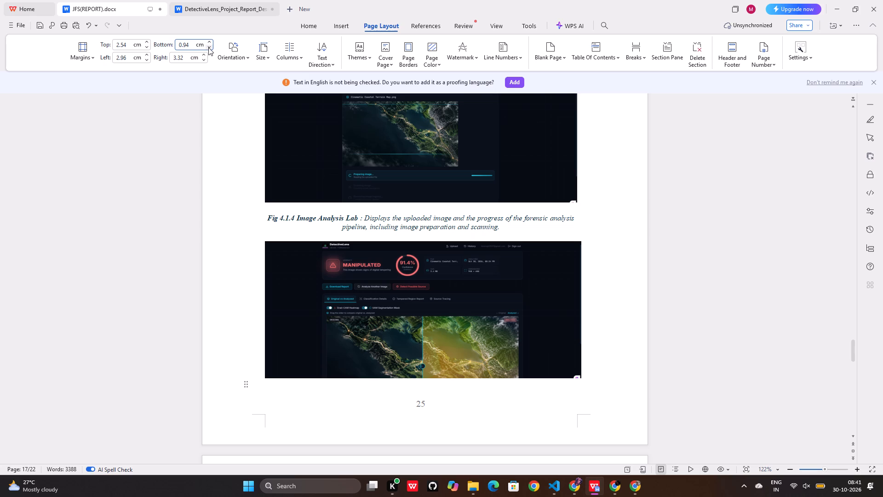
{"action": "triple_click", "coordinate": [208, 47]}
{"action": "double_click", "coordinate": [208, 47]}
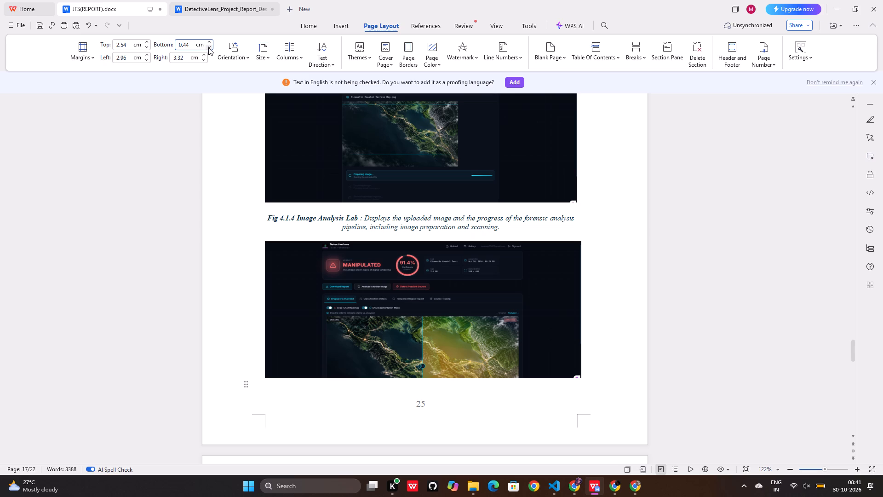
{"action": "left_click", "coordinate": [208, 47]}
{"action": "left_click_drag", "start_coordinate": [489, 302], "coordinate": [491, 293]}
Delete and re-insert the blank line between the Fig 4.1.4 caption and the screenshot below it.
{"action": "left_click", "coordinate": [286, 234]}
{"action": "key", "text": "BackSpace"}
{"action": "key", "text": "Return"}
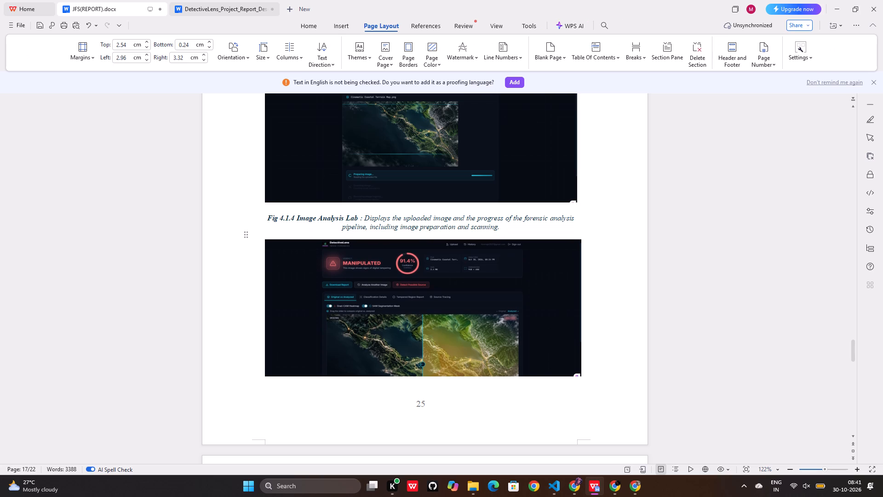
Reduce the top page margin to 1.84 cm.
{"action": "scroll", "coordinate": [465, 331], "scroll_direction": "up", "scroll_amount": 10}
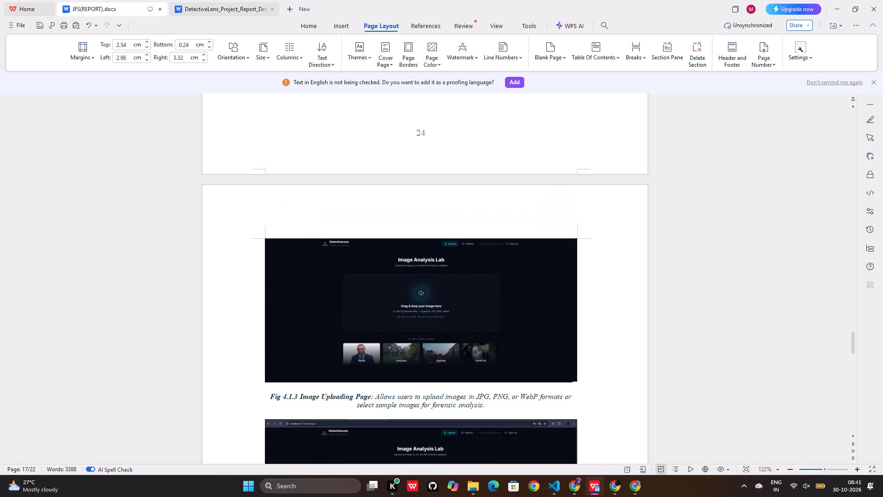
{"action": "triple_click", "coordinate": [146, 46]}
{"action": "triple_click", "coordinate": [146, 46]}
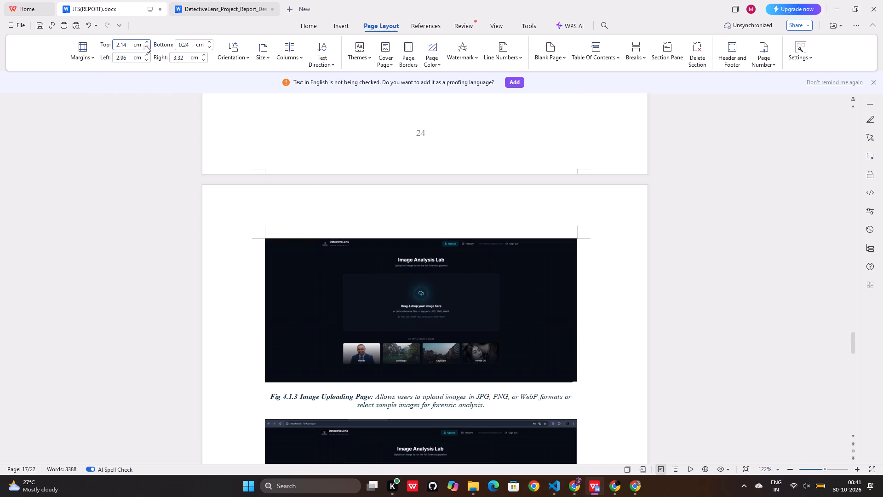
{"action": "left_click", "coordinate": [146, 46]}
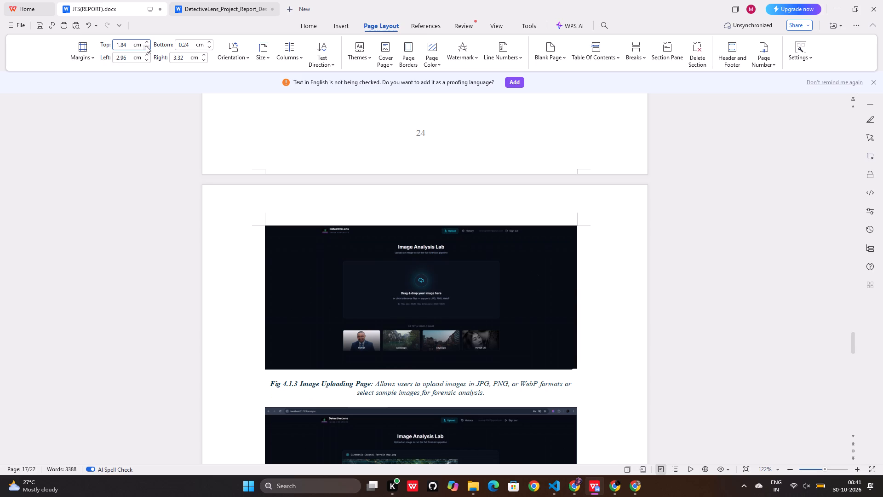
Format the whole Fig 4.1.5 caption and description as size 10, Times New Roman, italic and centred.
{"action": "scroll", "coordinate": [636, 225], "scroll_direction": "down", "scroll_amount": 8}
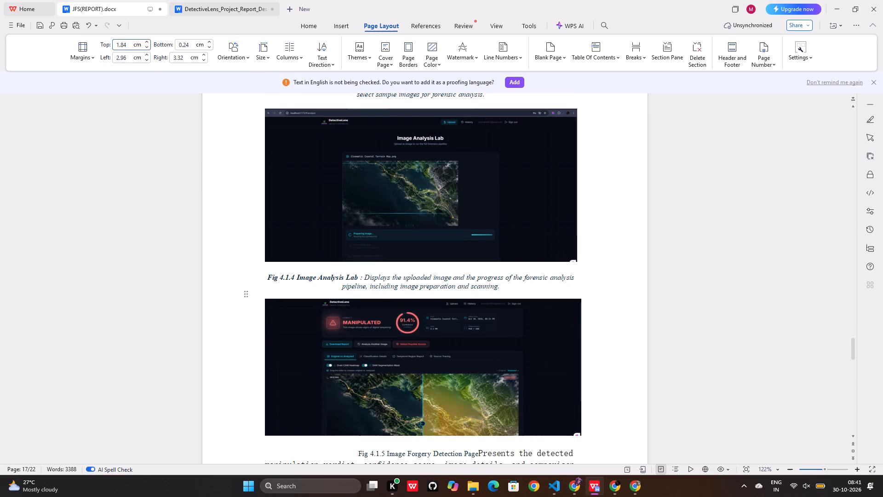
{"action": "scroll", "coordinate": [584, 306], "scroll_direction": "down", "scroll_amount": 3}
{"action": "left_click_drag", "start_coordinate": [359, 341], "coordinate": [360, 341]}
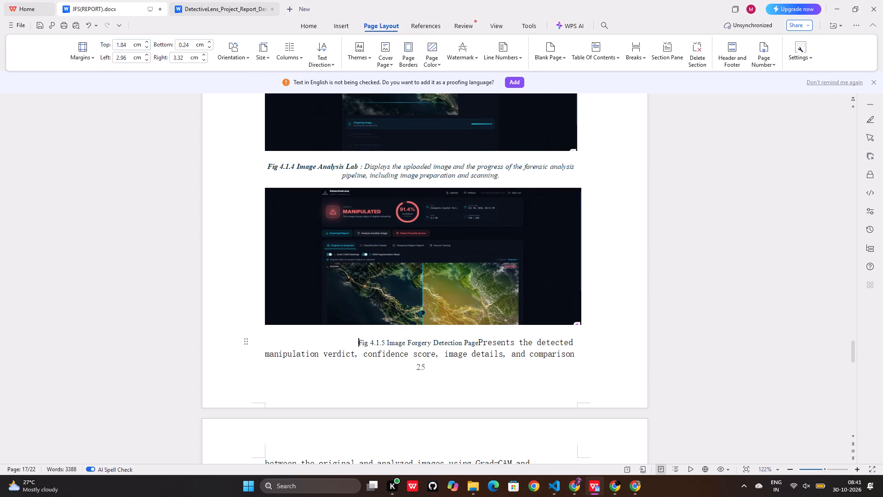
{"action": "left_click_drag", "start_coordinate": [360, 341], "coordinate": [425, 169]}
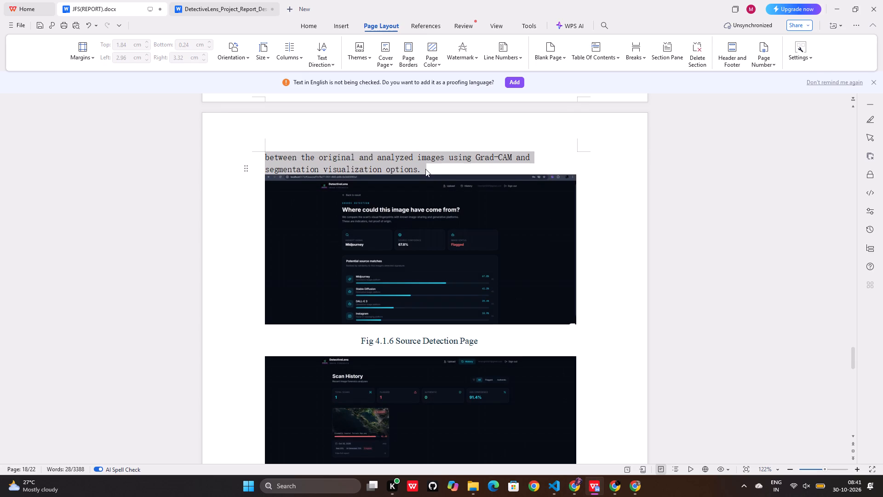
{"action": "left_click_drag", "start_coordinate": [425, 169], "coordinate": [425, 168]}
{"action": "left_click", "coordinate": [308, 23]}
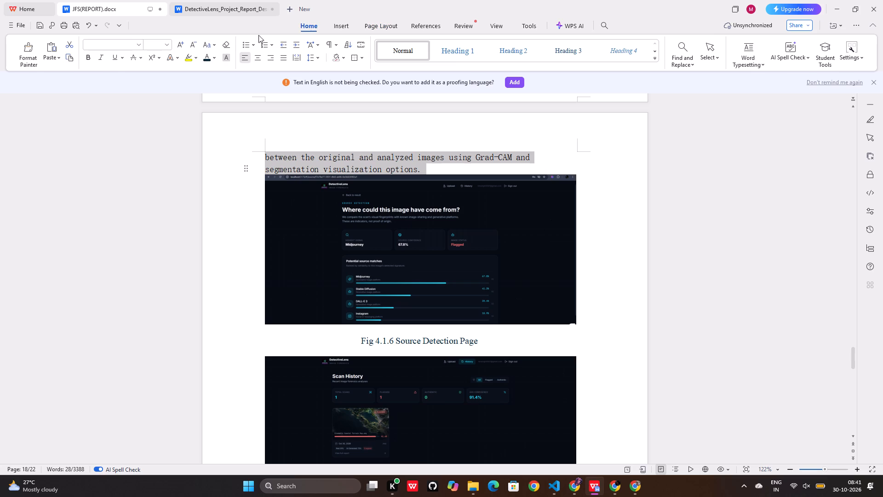
{"action": "left_click", "coordinate": [168, 46]}
{"action": "left_click", "coordinate": [154, 160]}
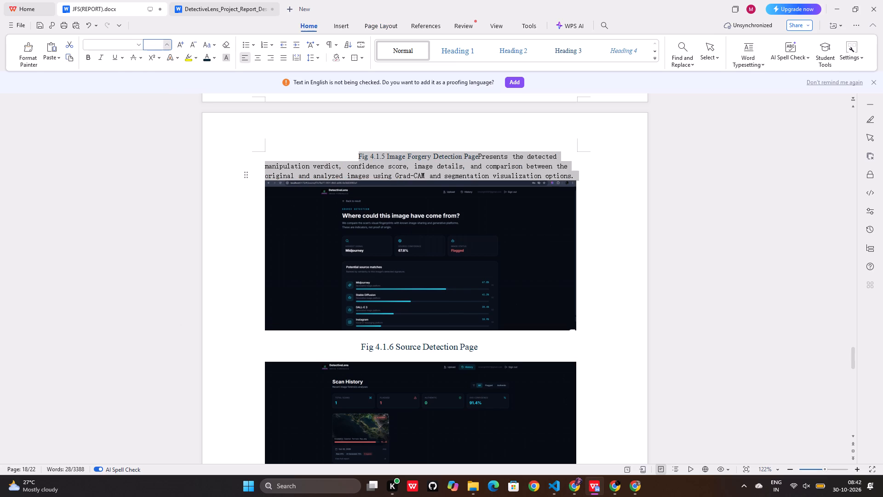
{"action": "left_click", "coordinate": [139, 45]}
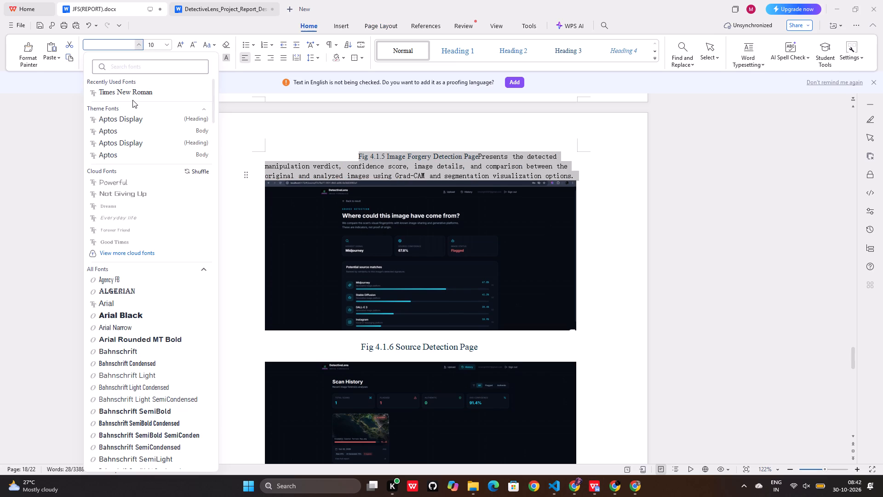
{"action": "left_click", "coordinate": [139, 93]}
{"action": "left_click", "coordinate": [100, 57]}
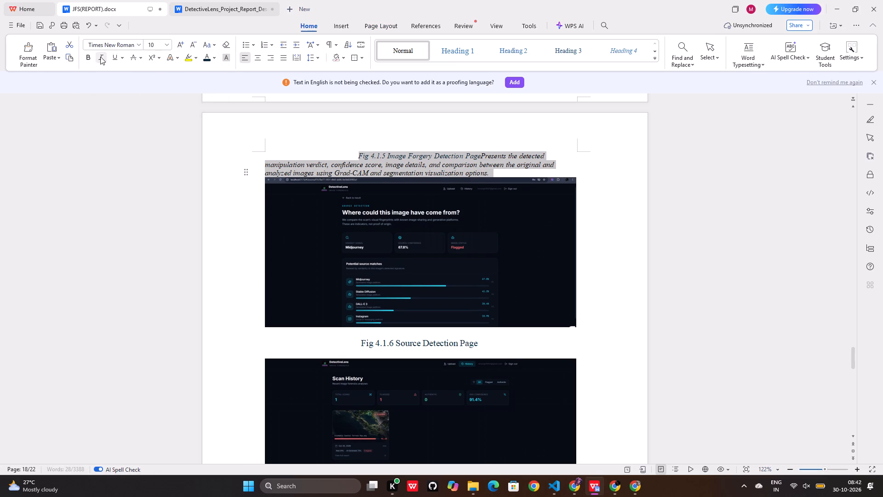
{"action": "left_click", "coordinate": [254, 57]}
Reduce the top page margin to 1.24 cm so the Fig 4.1.5 caption fits below its screenshot.
{"action": "scroll", "coordinate": [354, 142], "scroll_direction": "up", "scroll_amount": 6}
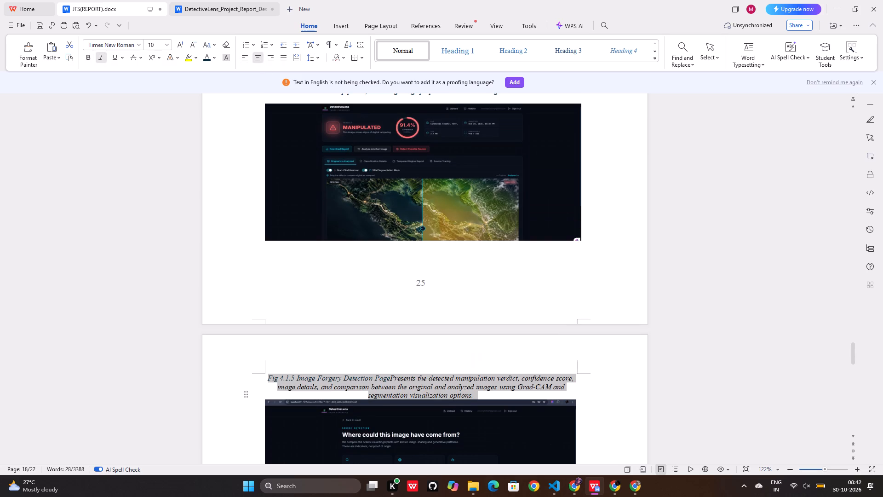
{"action": "left_click", "coordinate": [321, 248]}
{"action": "scroll", "coordinate": [355, 200], "scroll_direction": "up", "scroll_amount": 5}
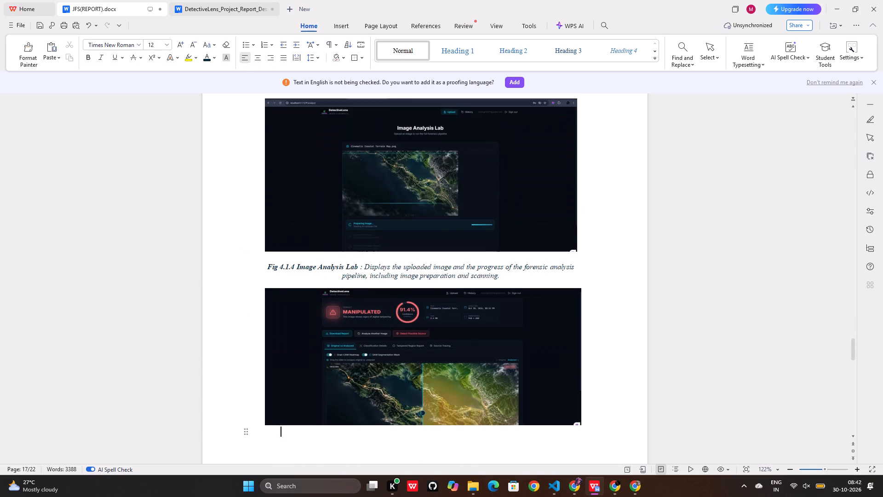
{"action": "scroll", "coordinate": [355, 200], "scroll_direction": "up", "scroll_amount": 5}
{"action": "scroll", "coordinate": [327, 126], "scroll_direction": "up", "scroll_amount": 4}
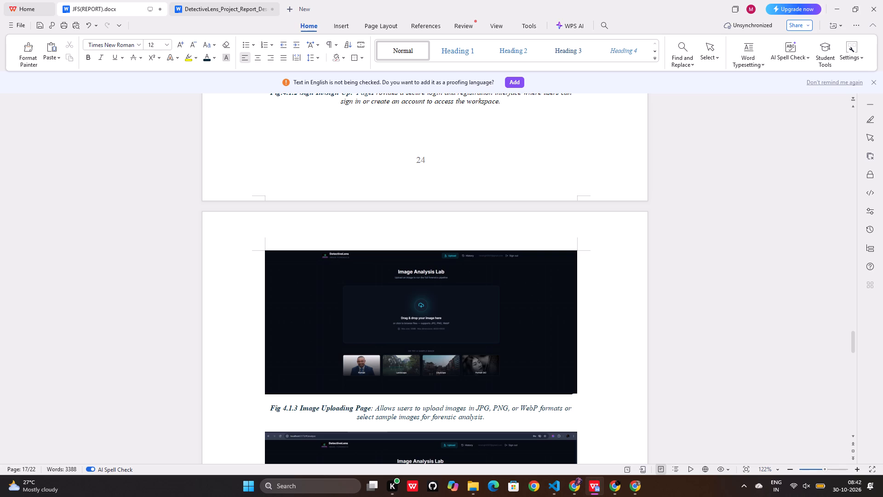
{"action": "left_click", "coordinate": [291, 225]}
{"action": "left_click", "coordinate": [361, 25]}
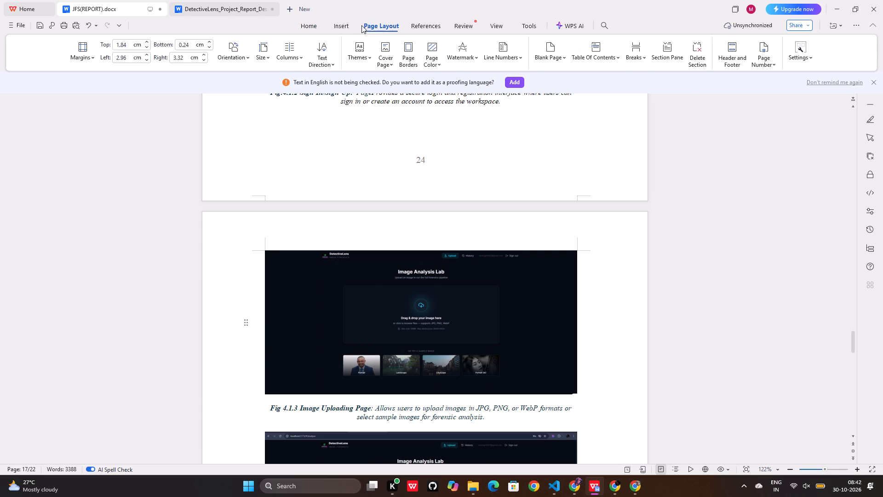
{"action": "triple_click", "coordinate": [147, 46]}
{"action": "triple_click", "coordinate": [147, 46]}
{"action": "left_click", "coordinate": [147, 46]}
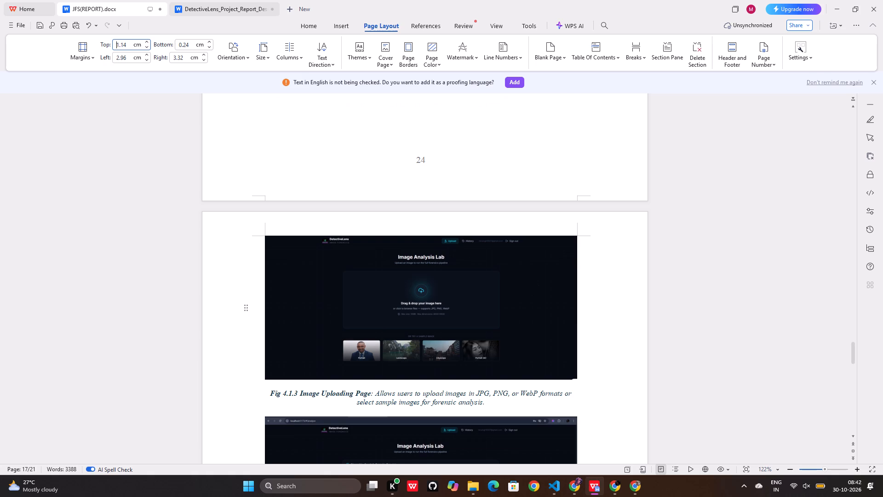
{"action": "scroll", "coordinate": [646, 249], "scroll_direction": "down", "scroll_amount": 11}
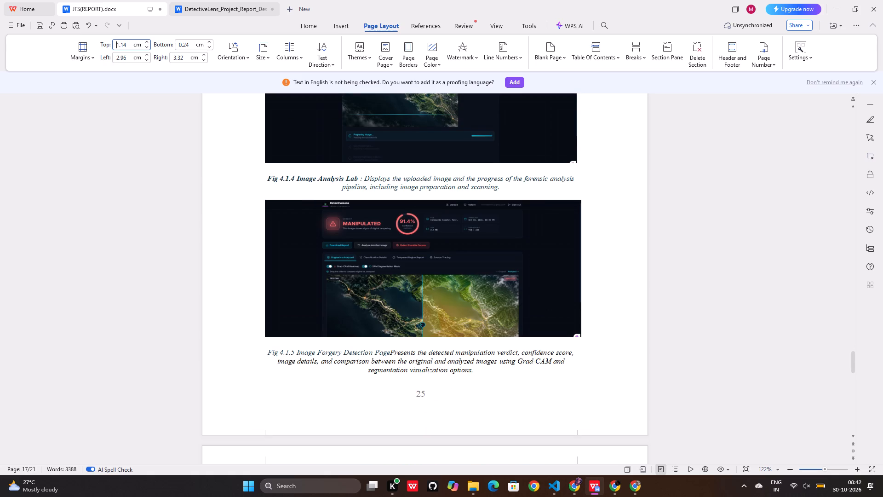
{"action": "left_click", "coordinate": [150, 40]}
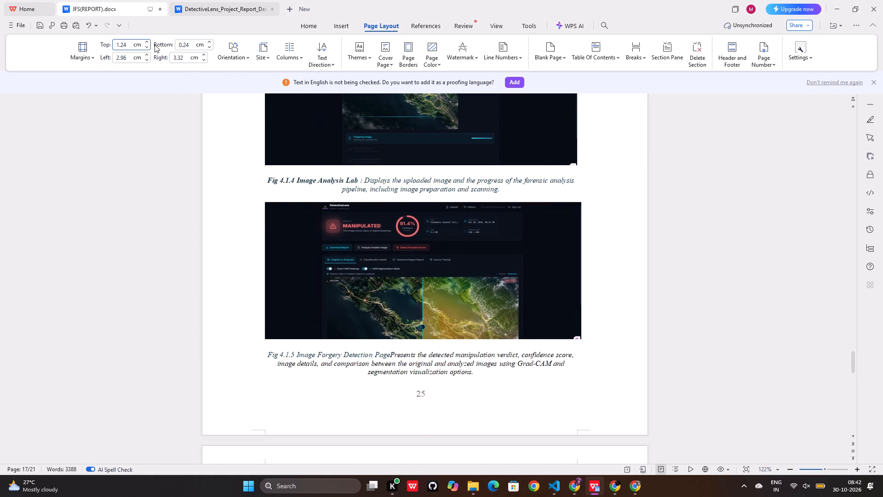
{"action": "left_click", "coordinate": [148, 39]}
Apply the current dark font colour to the whole Fig 4.1.5 caption and description.
{"action": "left_click_drag", "start_coordinate": [481, 371], "coordinate": [273, 337]}
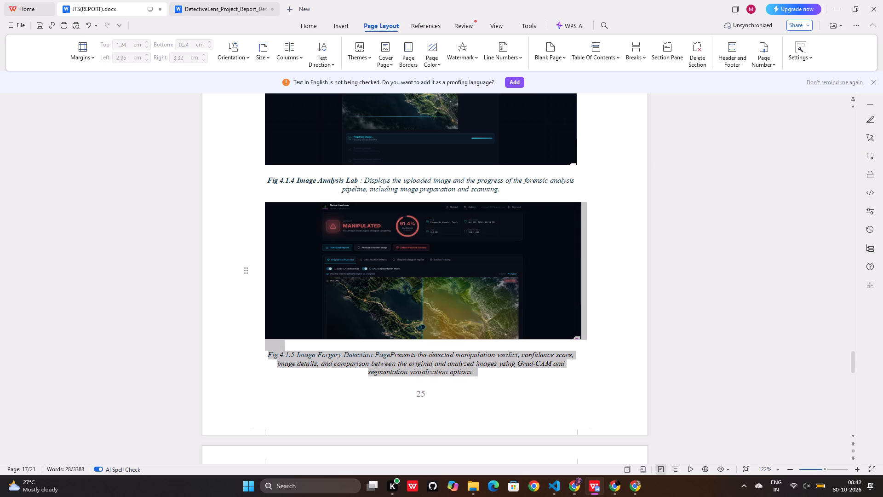
{"action": "left_click_drag", "start_coordinate": [273, 337], "coordinate": [266, 354]}
{"action": "left_click", "coordinate": [309, 27]}
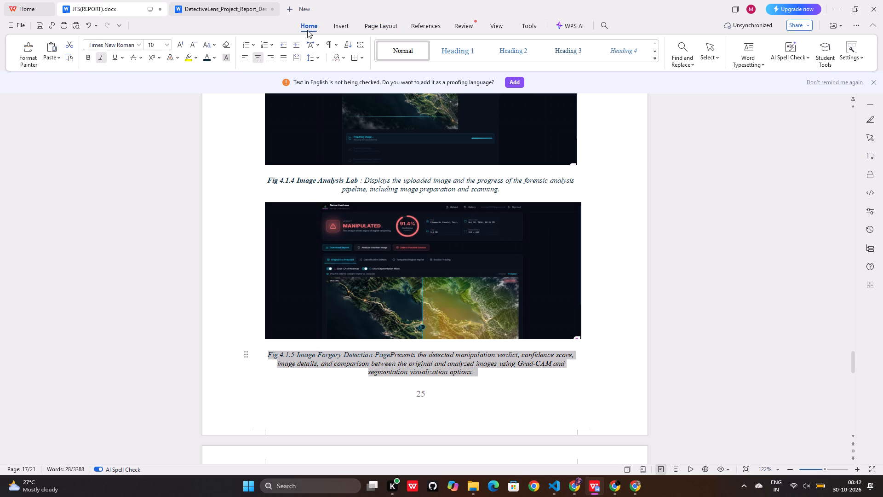
{"action": "left_click", "coordinate": [206, 57]}
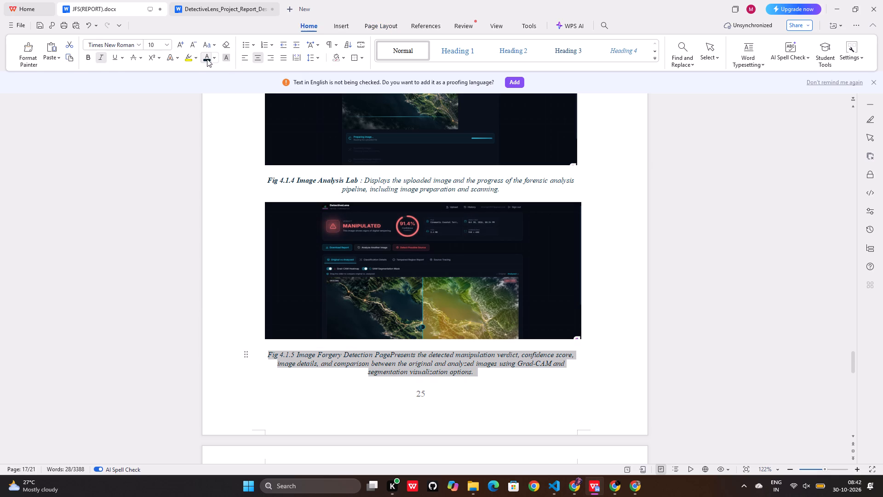
{"action": "left_click", "coordinate": [709, 237]}
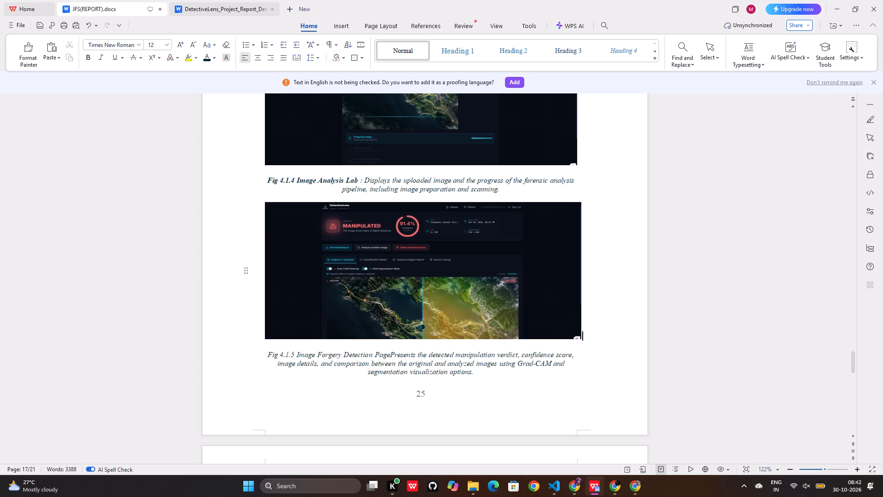
Insert a spaced colon between "Fig 4.1.5 Image Forgery Detection Page" and its description.
{"action": "scroll", "coordinate": [468, 296], "scroll_direction": "down", "scroll_amount": 4}
{"action": "scroll", "coordinate": [468, 294], "scroll_direction": "up", "scroll_amount": 5}
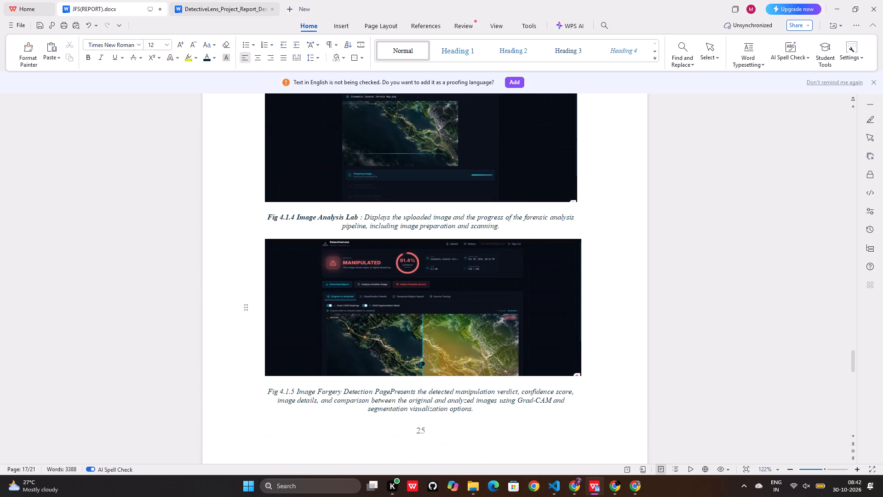
{"action": "left_click", "coordinate": [390, 392]}
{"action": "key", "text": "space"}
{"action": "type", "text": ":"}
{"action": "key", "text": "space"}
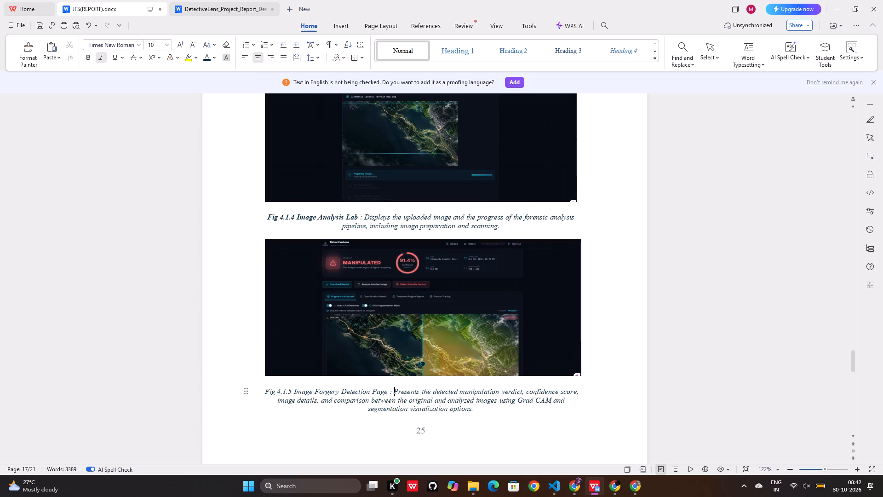
Make the label "Fig 4.1.5 Image Forgery Detection Page" bold.
{"action": "left_click_drag", "start_coordinate": [388, 393], "coordinate": [279, 396]}
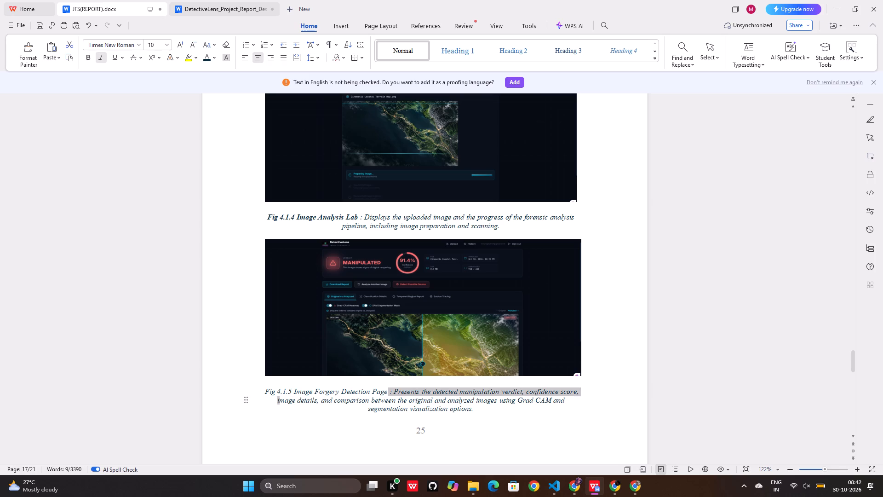
{"action": "left_click_drag", "start_coordinate": [279, 396], "coordinate": [266, 390]}
{"action": "left_click", "coordinate": [87, 60]}
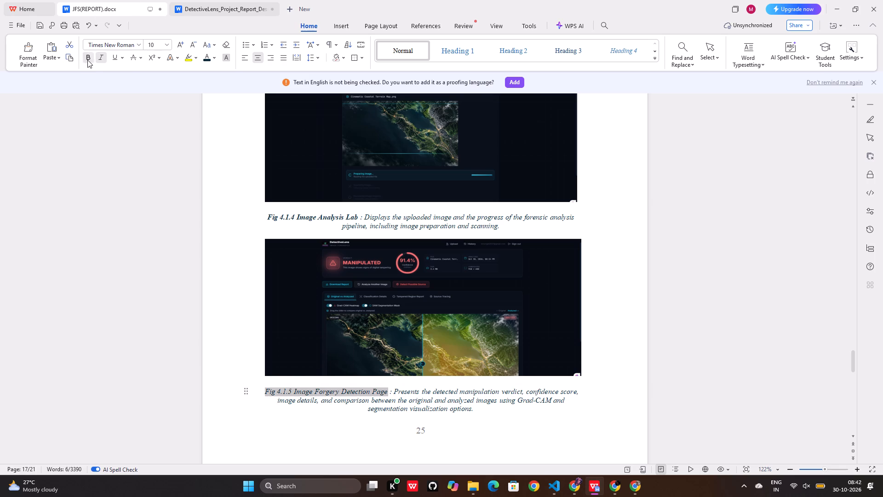
{"action": "left_click", "coordinate": [712, 232]}
Apply the current dark font colour to the whole Fig 4.1.1 Starting Page caption and description.
{"action": "scroll", "coordinate": [671, 264], "scroll_direction": "up", "scroll_amount": 7}
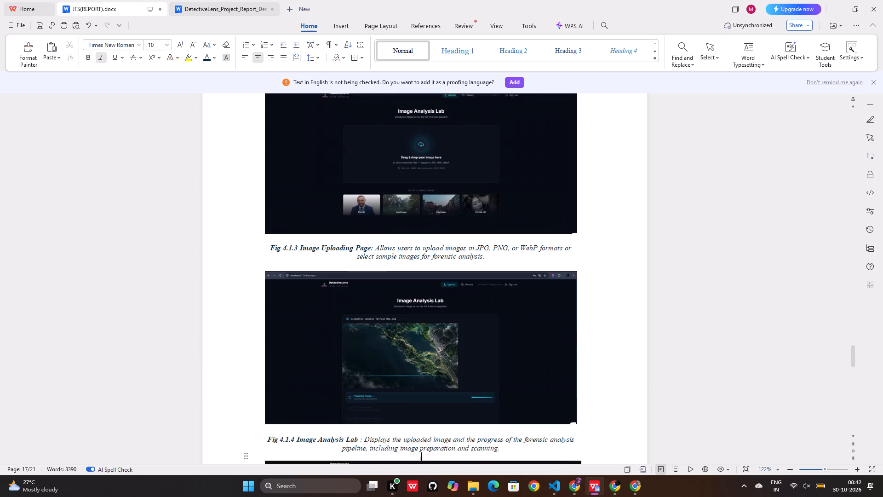
{"action": "scroll", "coordinate": [671, 264], "scroll_direction": "up", "scroll_amount": 16}
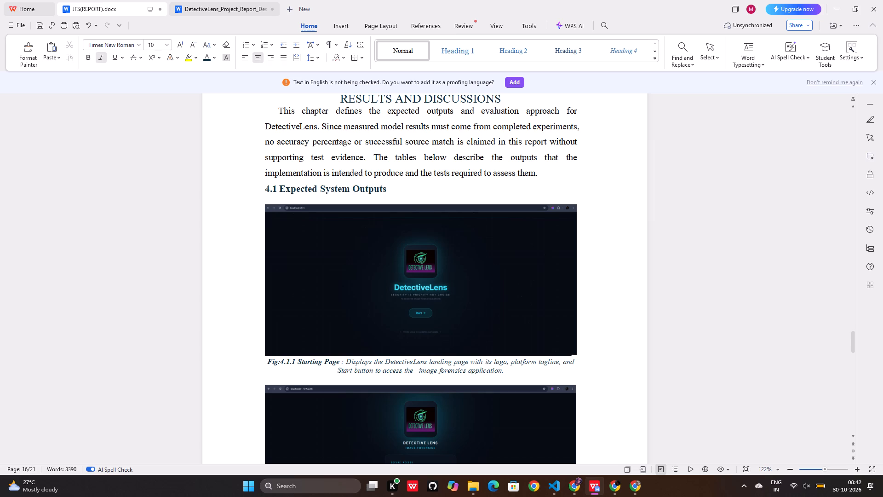
{"action": "left_click_drag", "start_coordinate": [505, 369], "coordinate": [274, 363]}
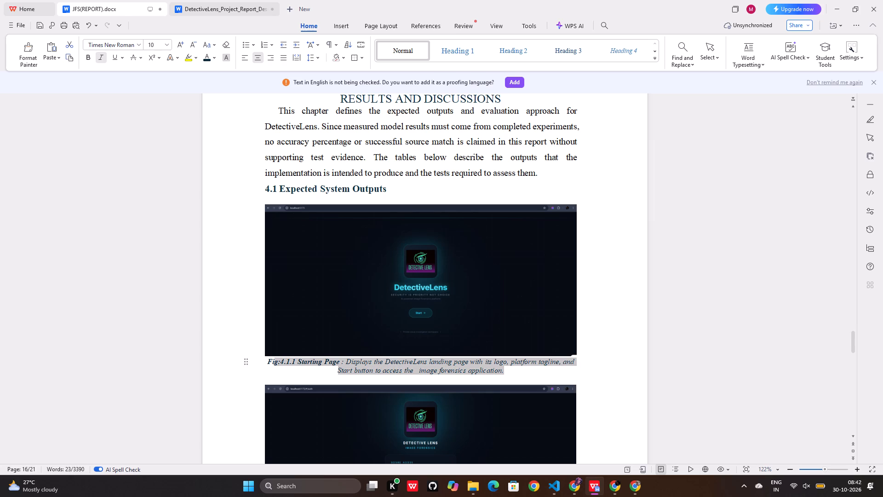
{"action": "left_click_drag", "start_coordinate": [274, 363], "coordinate": [268, 363]}
{"action": "left_click", "coordinate": [207, 60]}
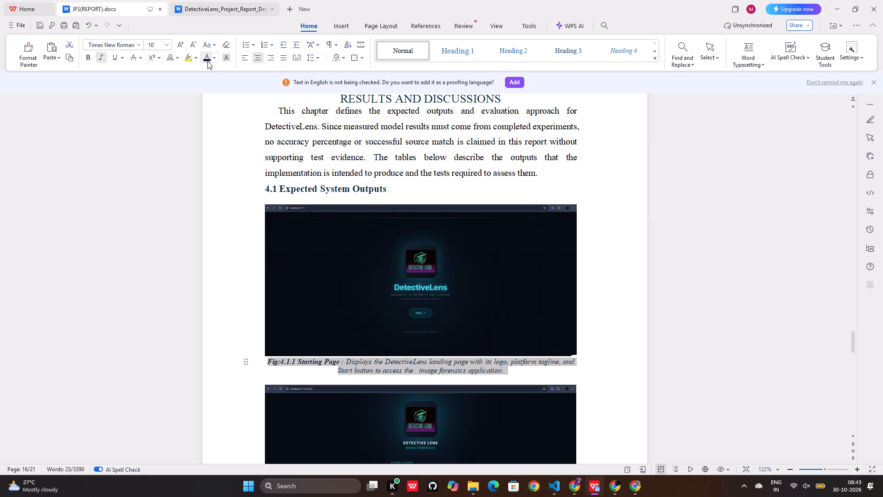
{"action": "left_click", "coordinate": [207, 61]}
{"action": "left_click", "coordinate": [743, 161]}
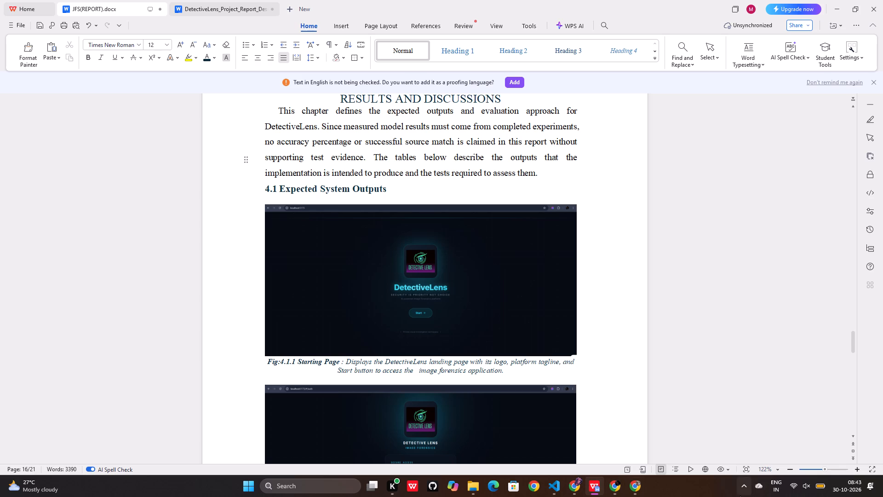
Review the screenshots, captions and page layout of section 4.1 from Fig 4.1.1 through Fig 4.1.7.
{"action": "scroll", "coordinate": [560, 321], "scroll_direction": "down", "scroll_amount": 4}
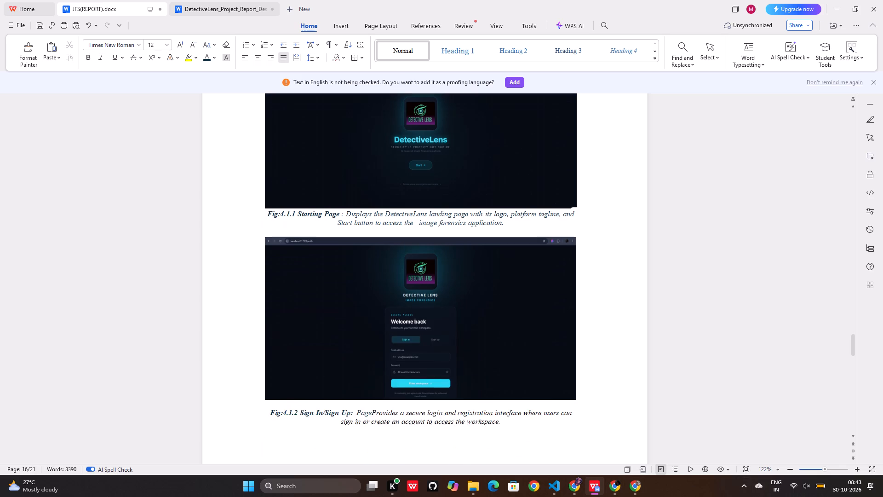
{"action": "scroll", "coordinate": [560, 318], "scroll_direction": "down", "scroll_amount": 15}
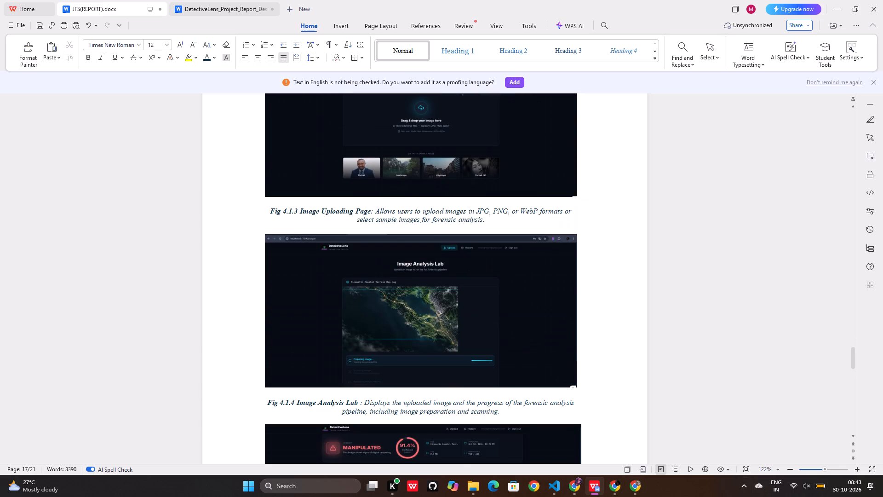
{"action": "scroll", "coordinate": [560, 318], "scroll_direction": "down", "scroll_amount": 2}
{"action": "scroll", "coordinate": [560, 318], "scroll_direction": "up", "scroll_amount": 7}
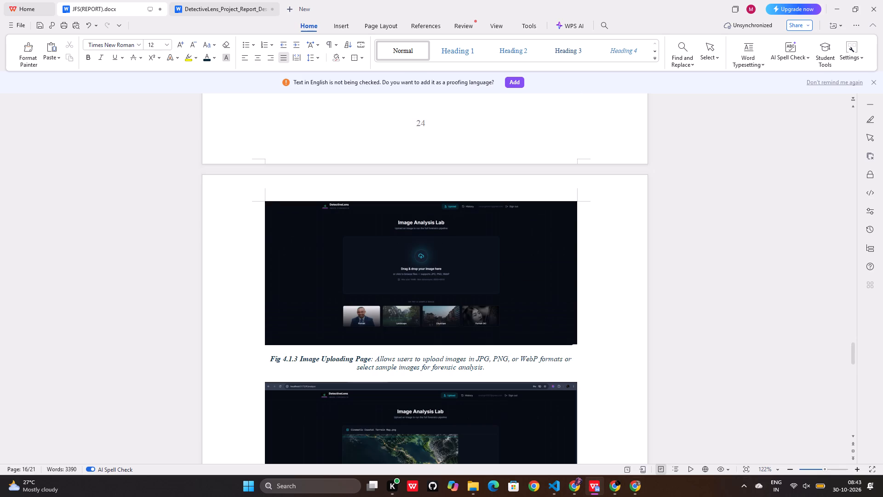
{"action": "scroll", "coordinate": [560, 318], "scroll_direction": "down", "scroll_amount": 11}
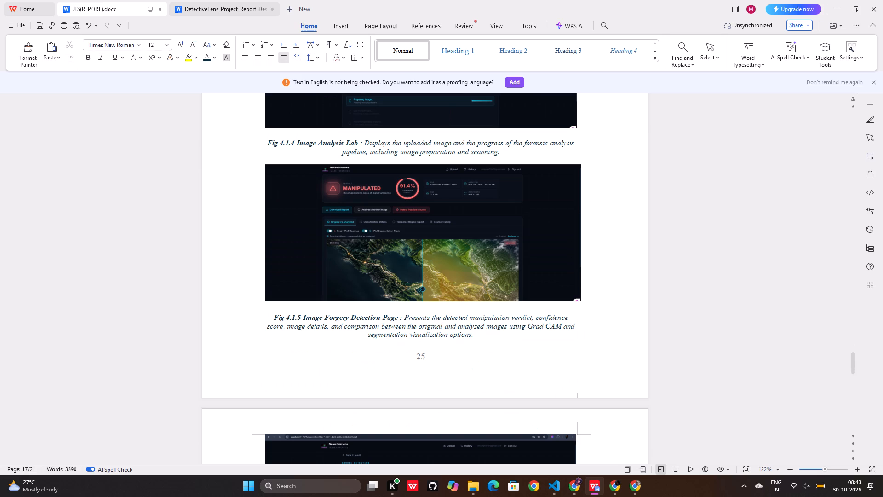
{"action": "scroll", "coordinate": [563, 316], "scroll_direction": "down", "scroll_amount": 7}
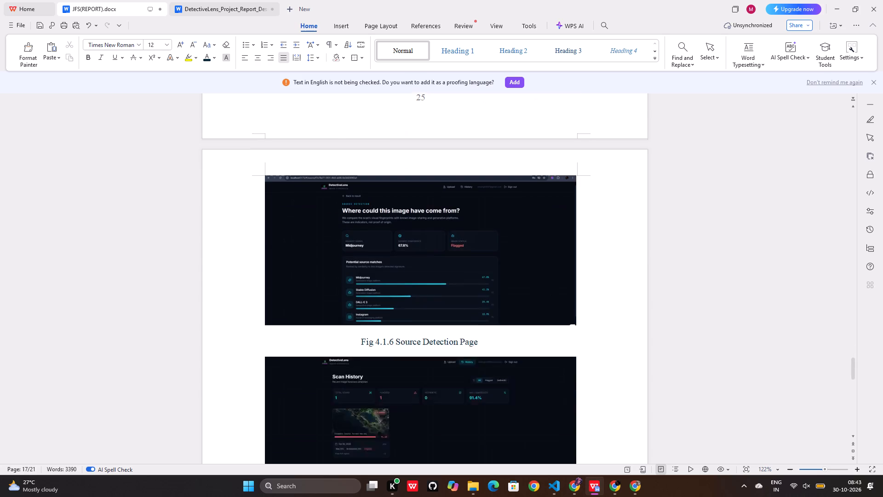
{"action": "scroll", "coordinate": [563, 316], "scroll_direction": "down", "scroll_amount": 4}
{"action": "scroll", "coordinate": [555, 328], "scroll_direction": "up", "scroll_amount": 2}
{"action": "left_click", "coordinate": [493, 260]}
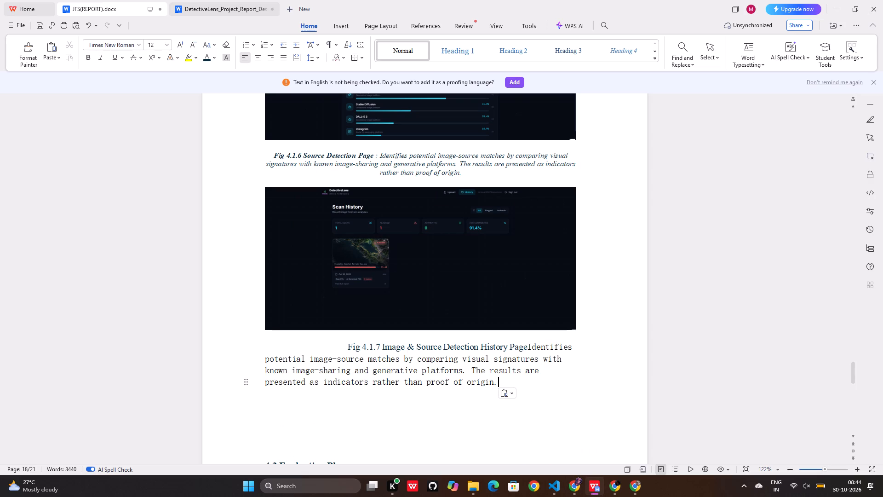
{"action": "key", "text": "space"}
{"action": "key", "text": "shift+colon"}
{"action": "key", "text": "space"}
Format the Fig 4.1.7 caption and description as centred, italic Times New Roman size 10 in the current dark font colour.
{"action": "left_click_drag", "start_coordinate": [340, 347], "coordinate": [564, 405]}
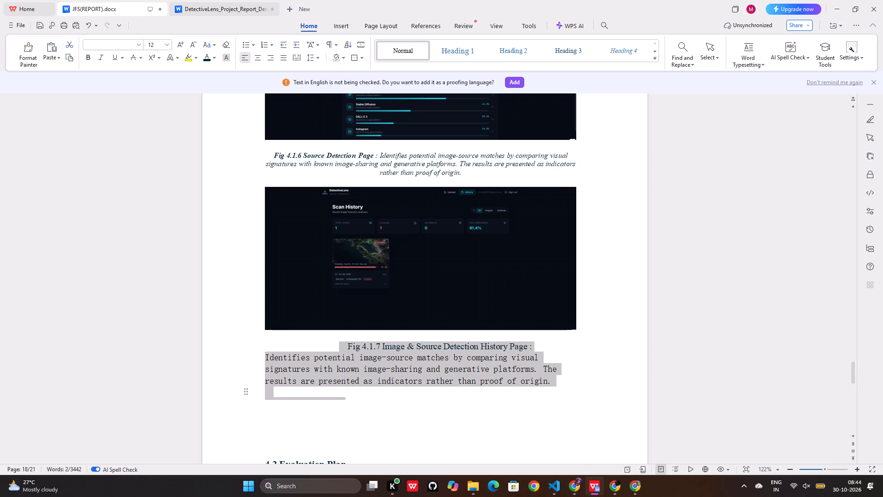
{"action": "left_click_drag", "start_coordinate": [564, 405], "coordinate": [613, 389]}
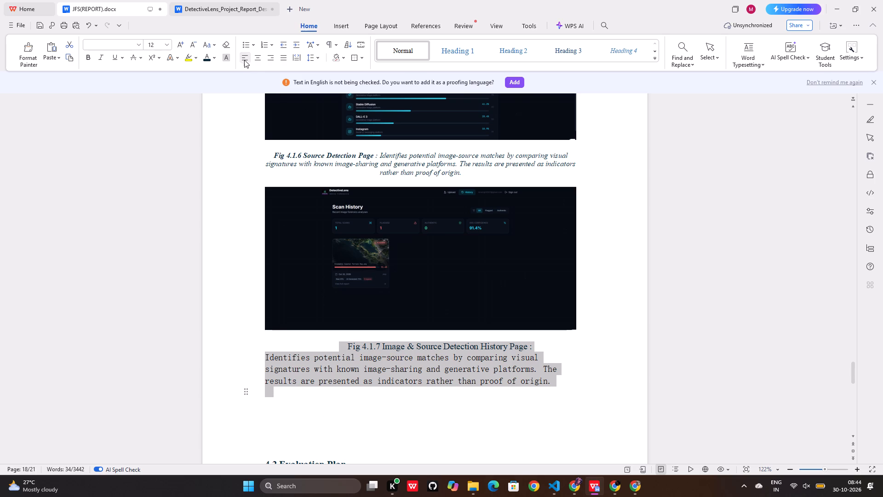
{"action": "left_click", "coordinate": [256, 57]}
{"action": "left_click", "coordinate": [138, 44]}
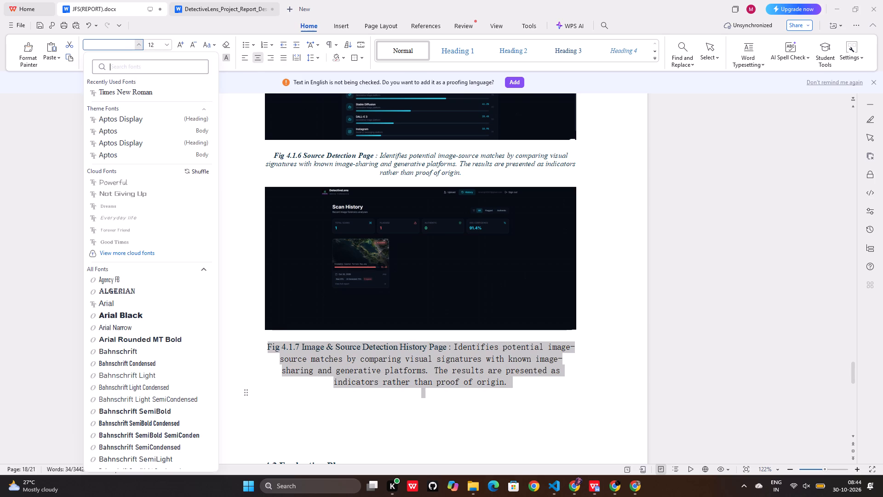
{"action": "left_click", "coordinate": [123, 91]}
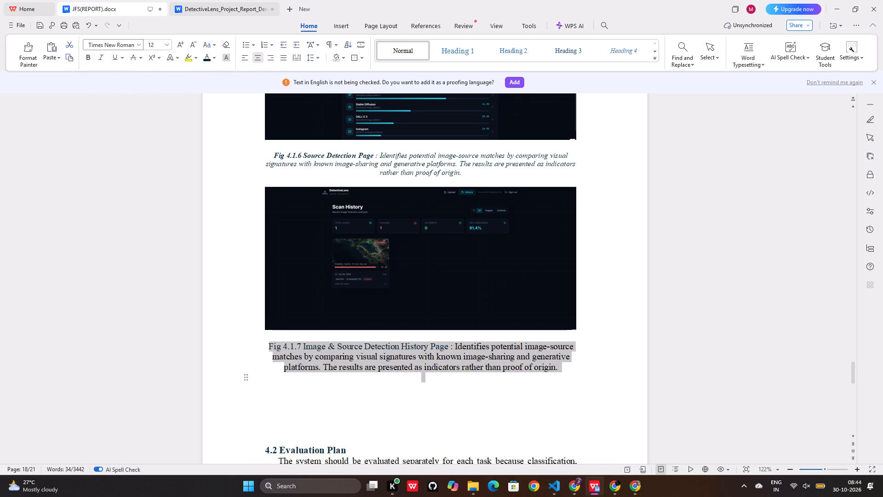
{"action": "left_click", "coordinate": [101, 60]}
{"action": "left_click", "coordinate": [166, 44]}
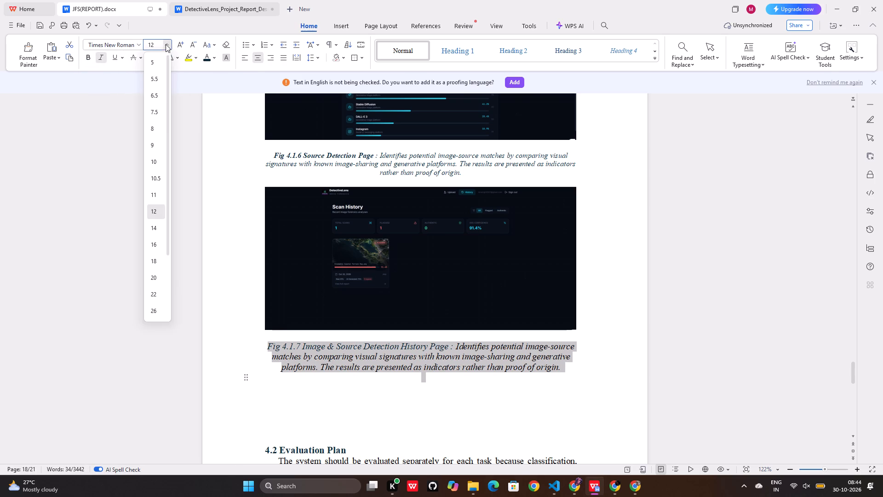
{"action": "left_click", "coordinate": [157, 159]}
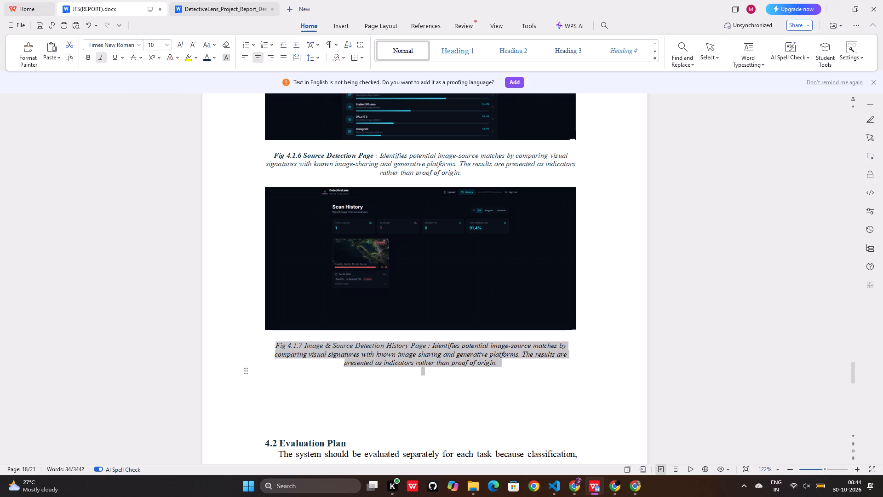
{"action": "left_click", "coordinate": [210, 62]}
{"action": "left_click", "coordinate": [556, 384]}
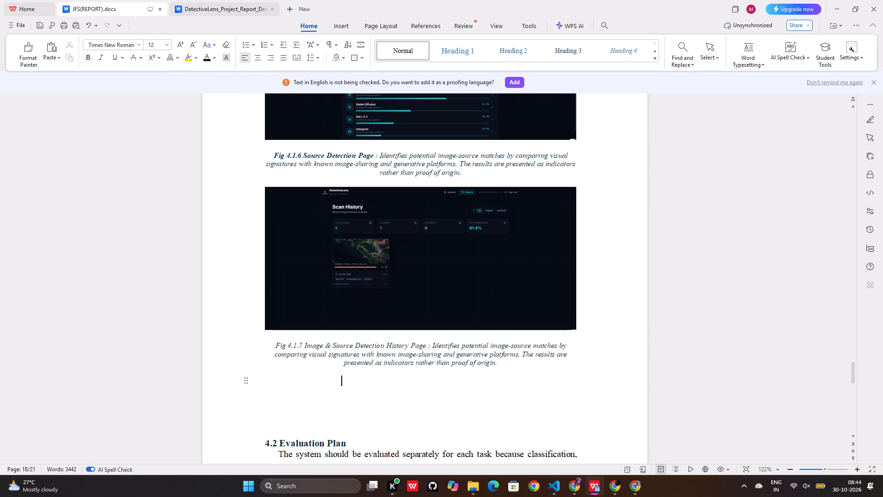
Make the label "Fig 4.1.7 Image & Source Detection History Page" bold in its caption.
{"action": "left_click_drag", "start_coordinate": [424, 345], "coordinate": [272, 347]}
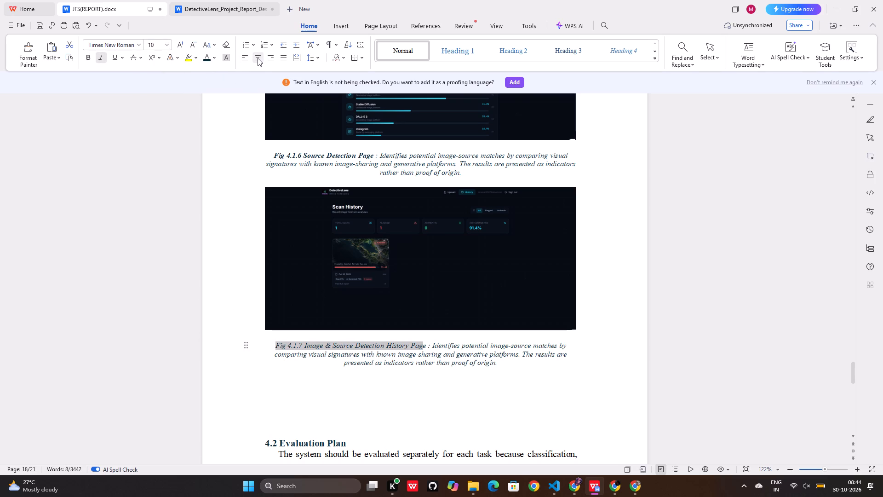
{"action": "left_click", "coordinate": [86, 58]}
{"action": "left_click", "coordinate": [780, 410]}
Review the screenshots and captions from Fig 4.1.3 through Fig 4.1.7 and the spacing before section 4.2.
{"action": "scroll", "coordinate": [563, 360], "scroll_direction": "up", "scroll_amount": 3}
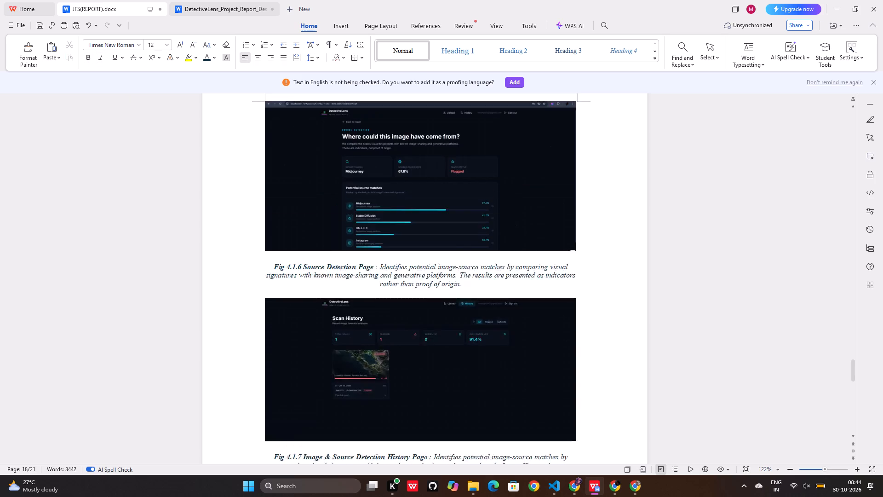
{"action": "scroll", "coordinate": [563, 360], "scroll_direction": "up", "scroll_amount": 18}
{"action": "scroll", "coordinate": [564, 358], "scroll_direction": "down", "scroll_amount": 6}
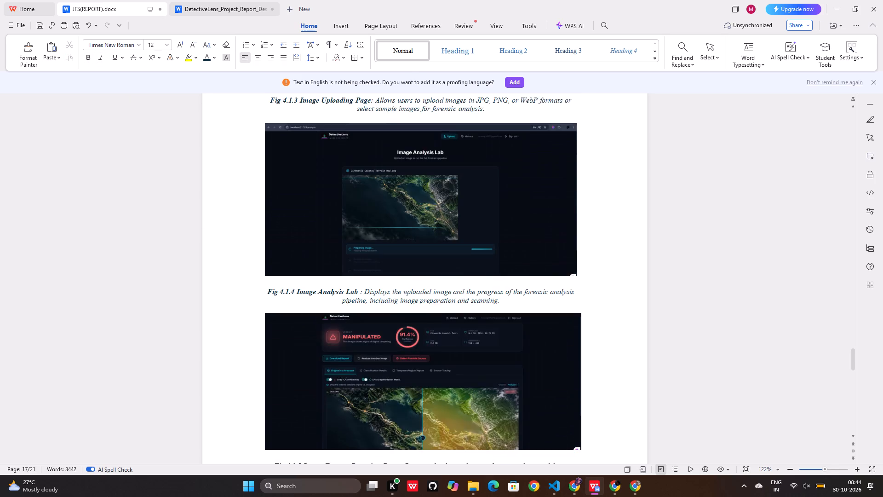
{"action": "scroll", "coordinate": [591, 277], "scroll_direction": "down", "scroll_amount": 19}
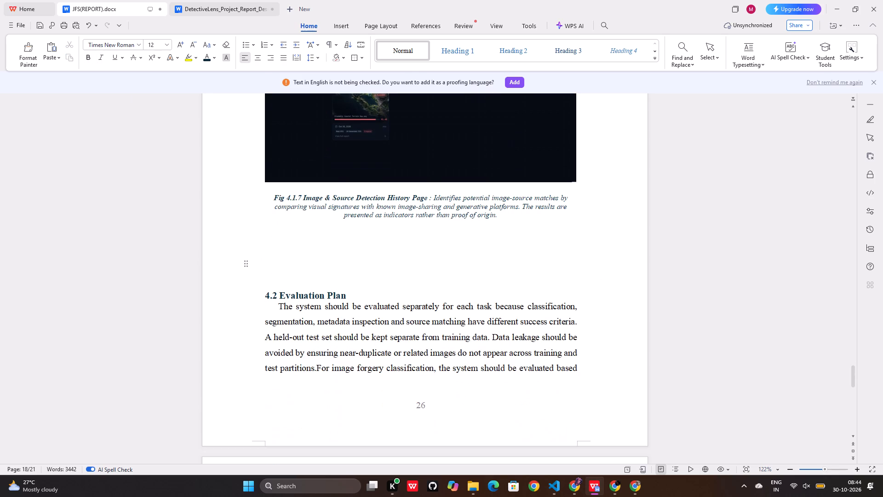
Delete all the blank lines and stray spaces between the Fig 4.1.7 caption and the "4.2 Evaluation Plan" heading.
{"action": "left_click", "coordinate": [283, 272]}
{"action": "key", "text": "BackSpace"}
{"action": "key", "text": "BackSpace"}
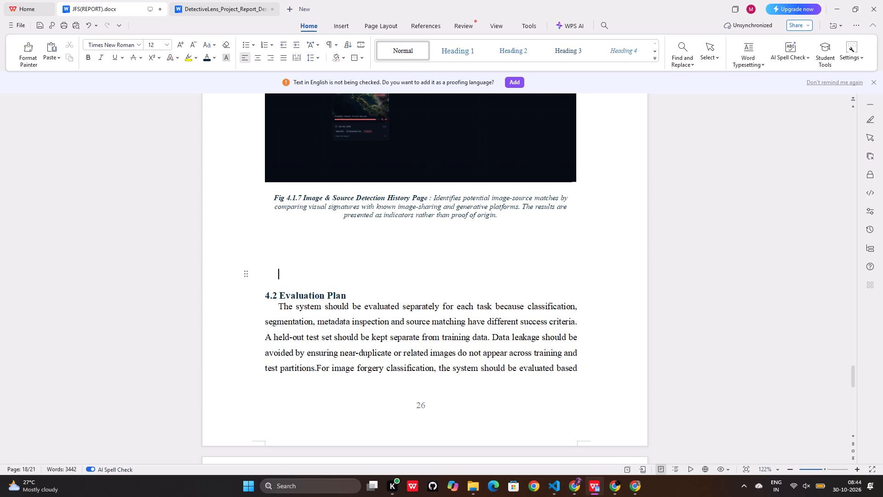
{"action": "key", "text": "BackSpace"}
{"action": "key", "text": "BackSpace"}
{"action": "key", "text": "BackSpace"}
{"action": "key", "text": "BackSpace"}
{"action": "key", "text": "BackSpace"}
{"action": "key", "text": "BackSpace"}
{"action": "key", "text": "BackSpace"}
{"action": "key", "text": "BackSpace"}
{"action": "key", "text": "BackSpace"}
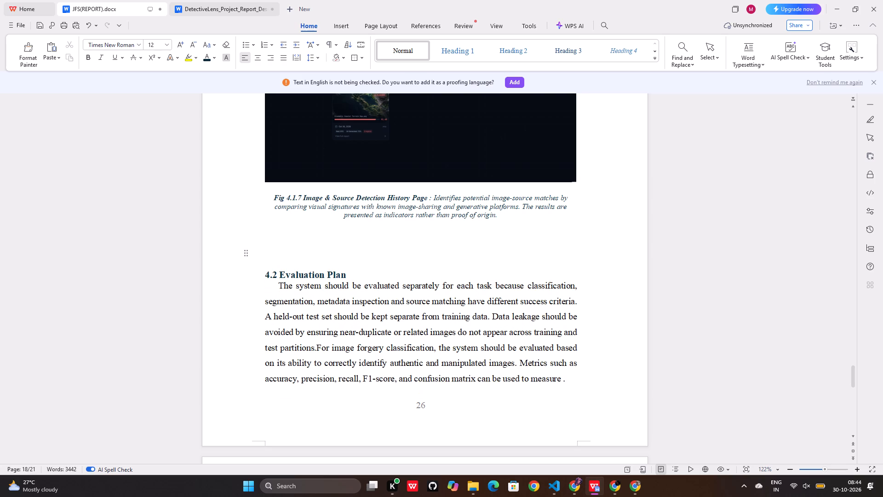
{"action": "key", "text": "BackSpace"}
{"action": "key", "text": "BackSpace"}
{"action": "key", "text": "BackSpace"}
{"action": "key", "text": "BackSpace"}
{"action": "key", "text": "BackSpace"}
{"action": "key", "text": "BackSpace"}
{"action": "key", "text": "BackSpace"}
{"action": "left_click_drag", "start_coordinate": [279, 251], "coordinate": [258, 232]}
{"action": "key", "text": "BackSpace"}
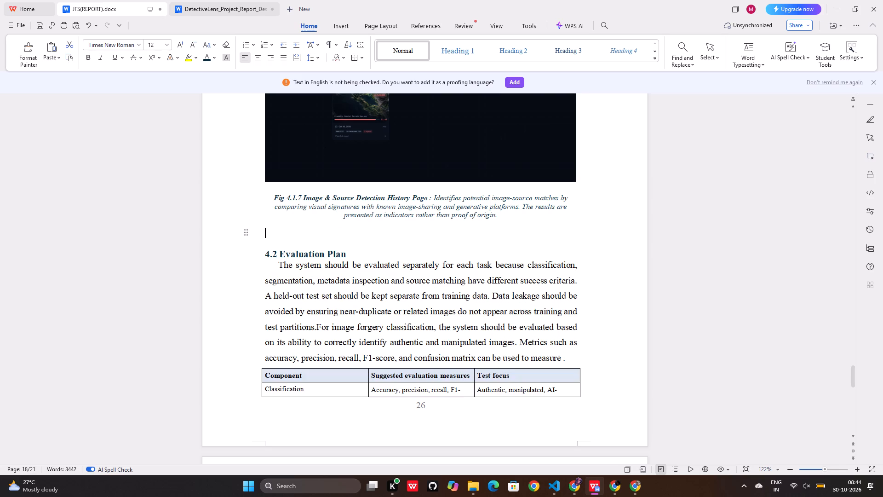
{"action": "key", "text": "BackSpace"}
{"action": "key", "text": "BackSpace"}
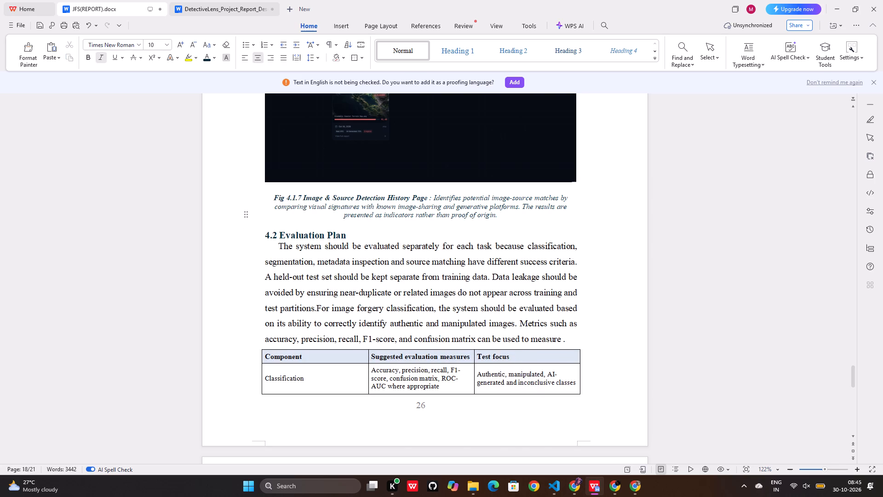
Insert one blank line between the Fig 4.1.7 caption and the "4.2 Evaluation Plan" heading.
{"action": "scroll", "coordinate": [400, 272], "scroll_direction": "down", "scroll_amount": 4}
{"action": "scroll", "coordinate": [400, 272], "scroll_direction": "up", "scroll_amount": 4}
{"action": "key", "text": "Return"}
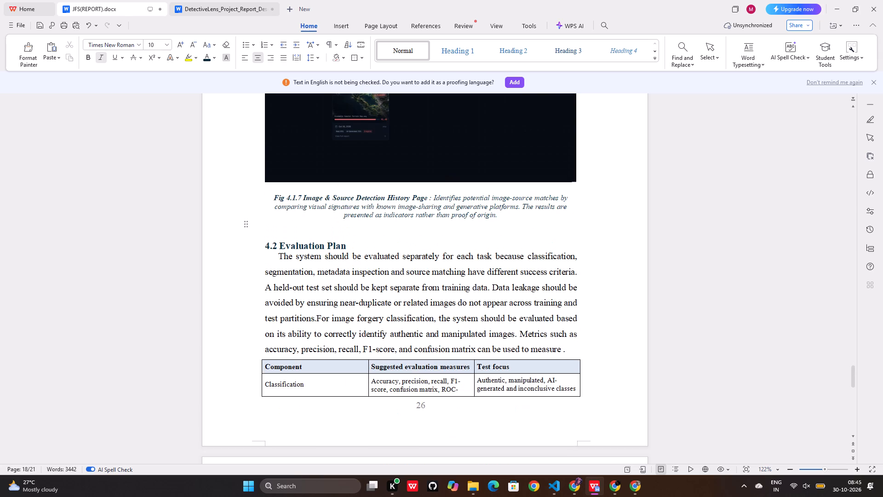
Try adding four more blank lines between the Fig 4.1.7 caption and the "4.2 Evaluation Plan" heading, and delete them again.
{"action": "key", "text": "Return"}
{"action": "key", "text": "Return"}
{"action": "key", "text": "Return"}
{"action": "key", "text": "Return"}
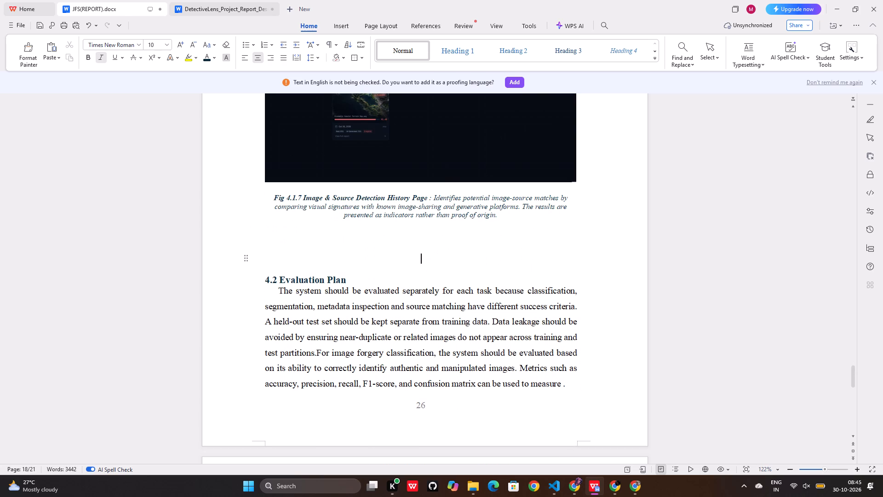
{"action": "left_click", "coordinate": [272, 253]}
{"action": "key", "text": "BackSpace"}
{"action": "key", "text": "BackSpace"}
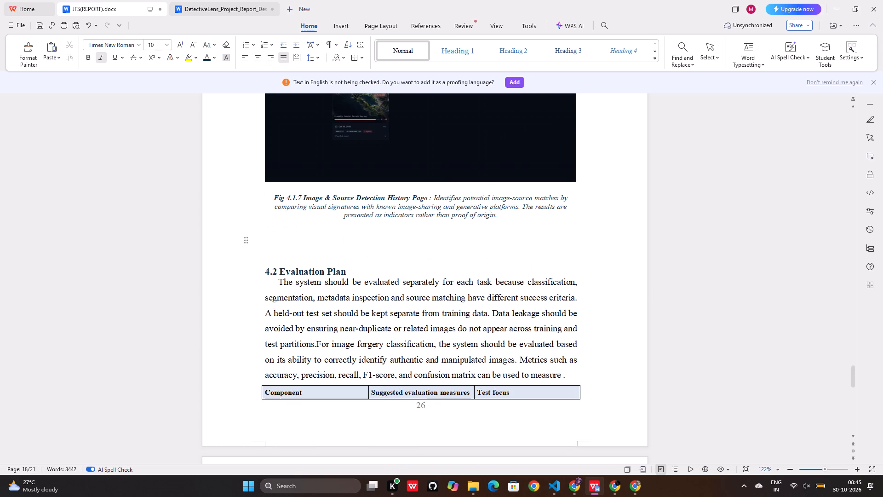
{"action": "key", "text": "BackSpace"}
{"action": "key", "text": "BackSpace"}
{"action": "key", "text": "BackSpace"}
Insert two blank lines after the 4.2 Evaluation Plan paragraph to push the evaluation table onto the following page.
{"action": "left_click", "coordinate": [577, 344]}
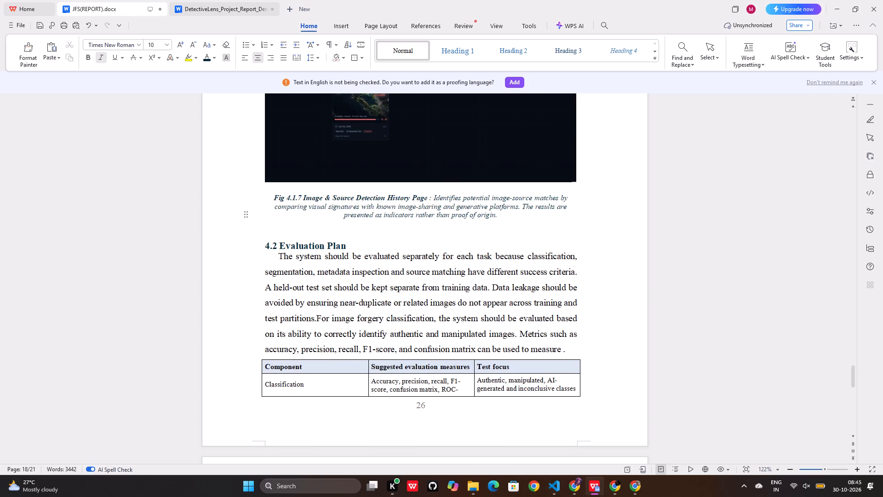
{"action": "key", "text": "Return"}
{"action": "key", "text": "Return"}
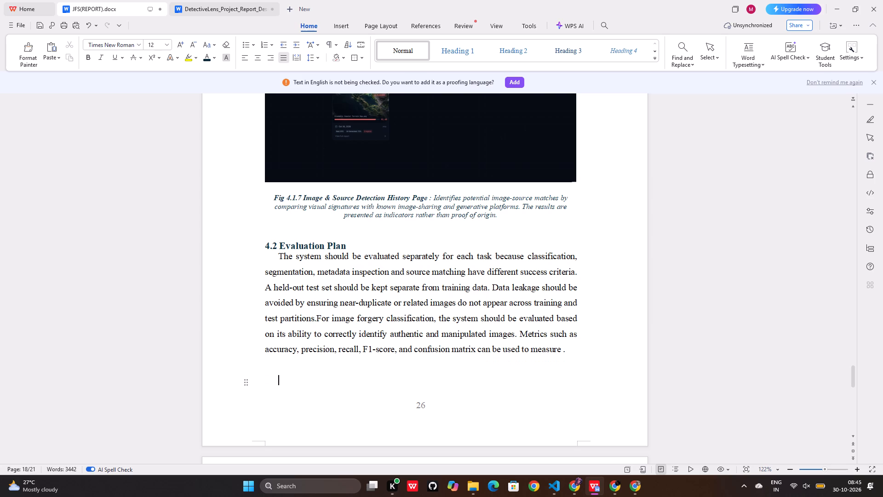
{"action": "scroll", "coordinate": [573, 350], "scroll_direction": "up", "scroll_amount": 1}
{"action": "scroll", "coordinate": [573, 350], "scroll_direction": "down", "scroll_amount": 4}
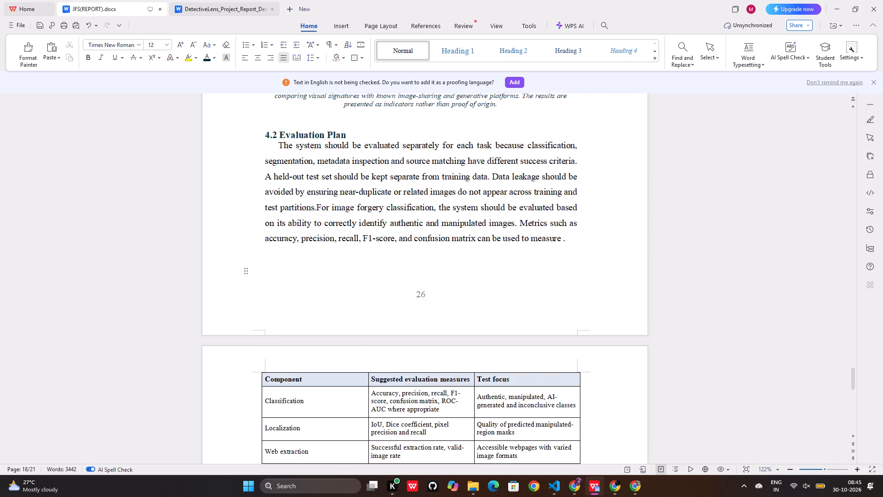
Stretch the Fig 4.1.7 Scan History screenshot vertically to a height of about 7.82 cm, keeping its 14.67 cm width.
{"action": "scroll", "coordinate": [573, 350], "scroll_direction": "up", "scroll_amount": 10}
{"action": "scroll", "coordinate": [569, 351], "scroll_direction": "down", "scroll_amount": 2}
{"action": "left_click", "coordinate": [553, 344]}
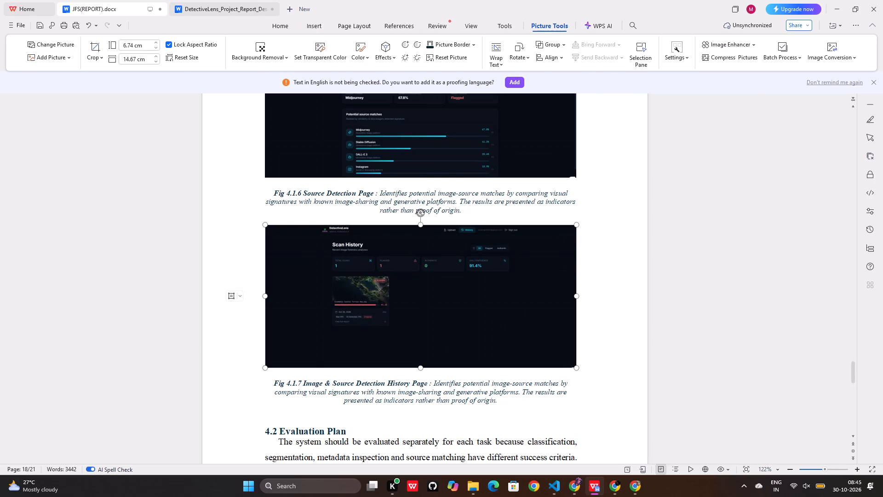
{"action": "left_click_drag", "start_coordinate": [422, 368], "coordinate": [414, 391]}
{"action": "scroll", "coordinate": [431, 375], "scroll_direction": "down", "scroll_amount": 5}
Stretch the Fig 4.1.6 Source Detection screenshot vertically to a height of about 7.48 cm, keeping its 14.67 cm width.
{"action": "scroll", "coordinate": [432, 374], "scroll_direction": "up", "scroll_amount": 4}
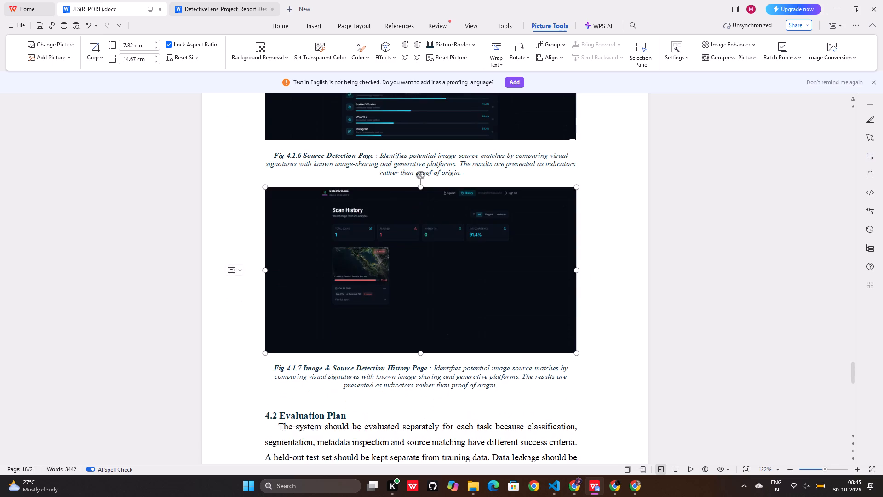
{"action": "scroll", "coordinate": [432, 374], "scroll_direction": "up", "scroll_amount": 1}
{"action": "scroll", "coordinate": [438, 316], "scroll_direction": "up", "scroll_amount": 1}
{"action": "left_click", "coordinate": [444, 204]}
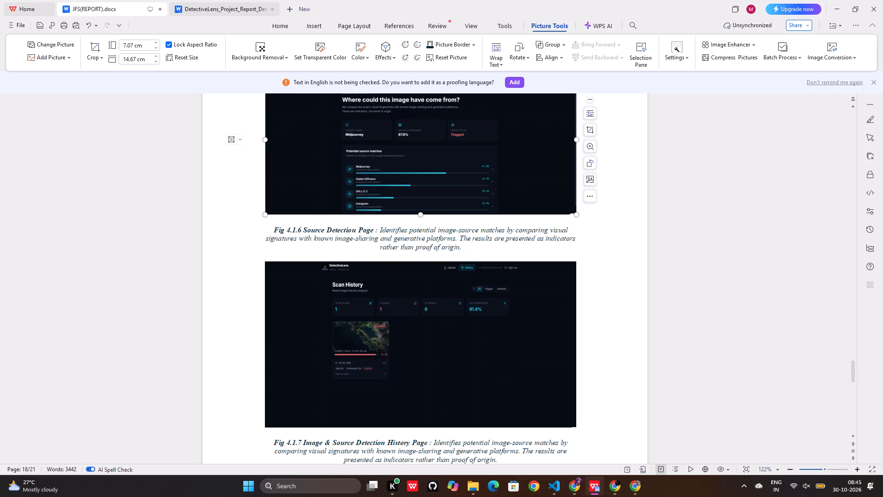
{"action": "left_click_drag", "start_coordinate": [422, 215], "coordinate": [420, 224]}
Review the layout from section 4.2 and its evaluation table through 4.4 Limitations to the start of Chapter 5.
{"action": "scroll", "coordinate": [429, 231], "scroll_direction": "down", "scroll_amount": 9}
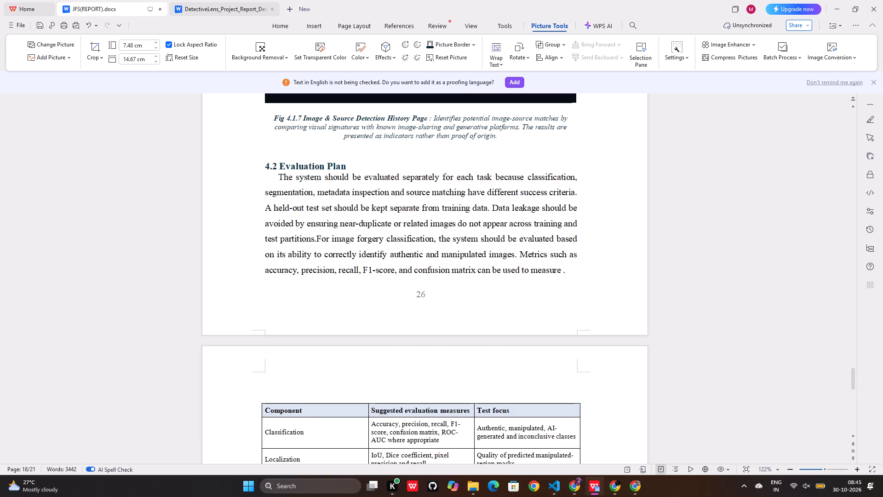
{"action": "scroll", "coordinate": [434, 260], "scroll_direction": "down", "scroll_amount": 16}
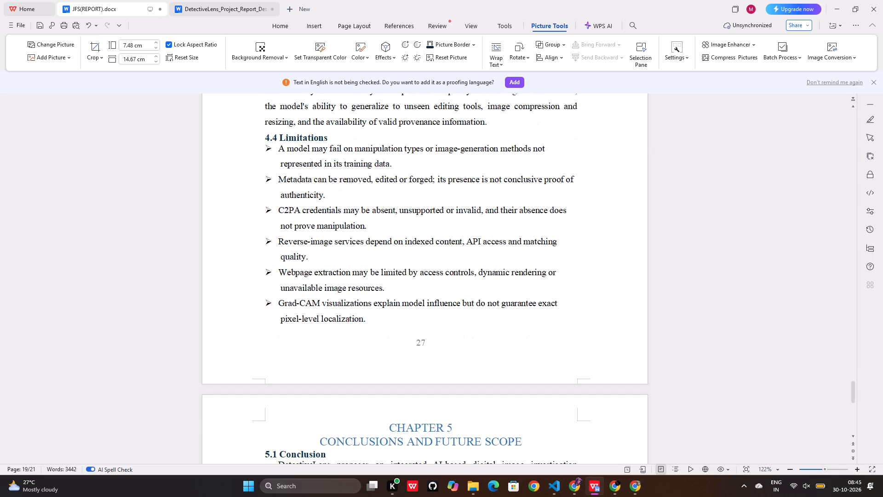
{"action": "scroll", "coordinate": [436, 273], "scroll_direction": "up", "scroll_amount": 7}
{"action": "scroll", "coordinate": [436, 273], "scroll_direction": "down", "scroll_amount": 11}
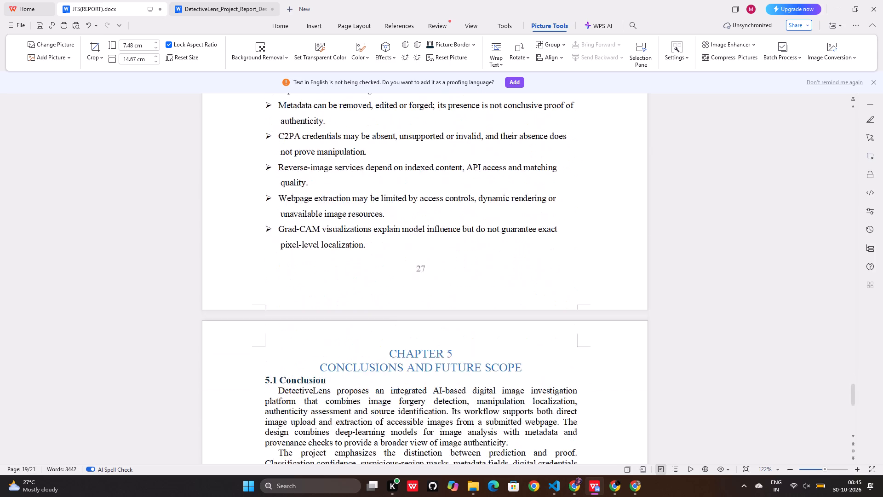
{"action": "scroll", "coordinate": [440, 266], "scroll_direction": "down", "scroll_amount": 3}
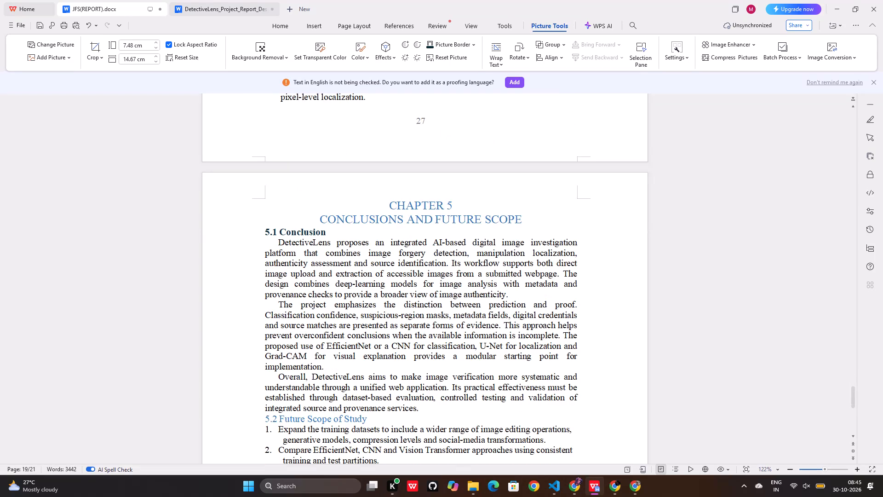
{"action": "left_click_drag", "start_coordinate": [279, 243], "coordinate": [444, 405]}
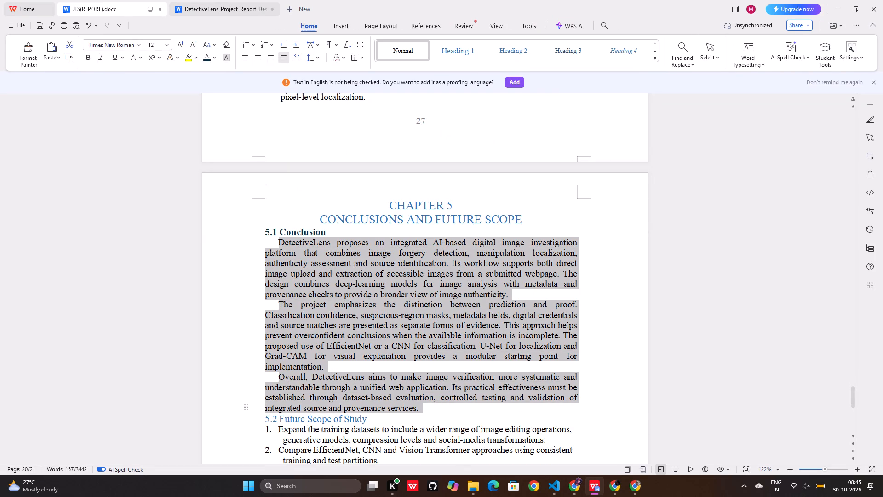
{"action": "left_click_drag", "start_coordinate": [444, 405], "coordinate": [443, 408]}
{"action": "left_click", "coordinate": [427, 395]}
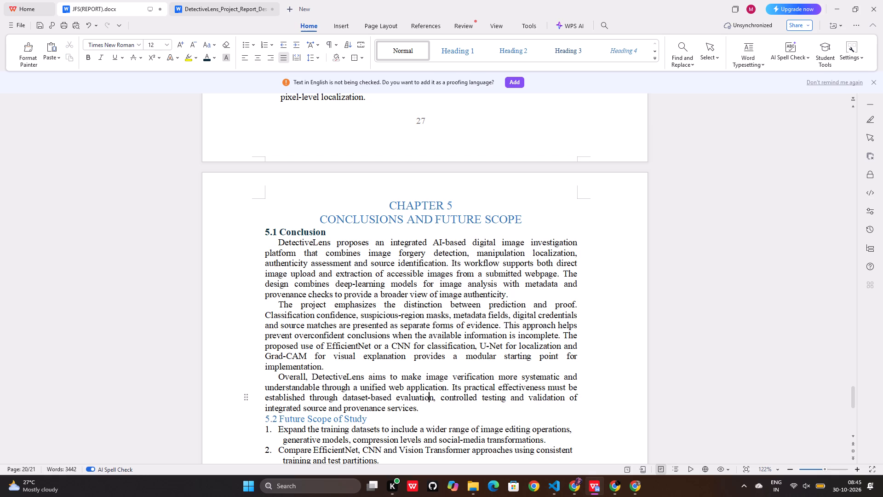
Merge the 5.1 Conclusion paragraph beginning "The project emphasizes" into the paragraph before it.
{"action": "left_click", "coordinate": [281, 310]}
{"action": "left_click", "coordinate": [278, 303]}
{"action": "key", "text": "BackSpace"}
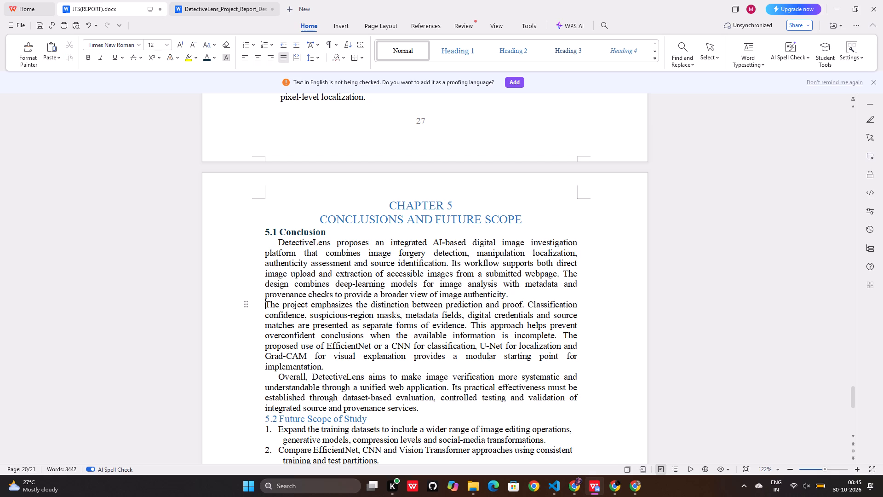
{"action": "key", "text": "BackSpace"}
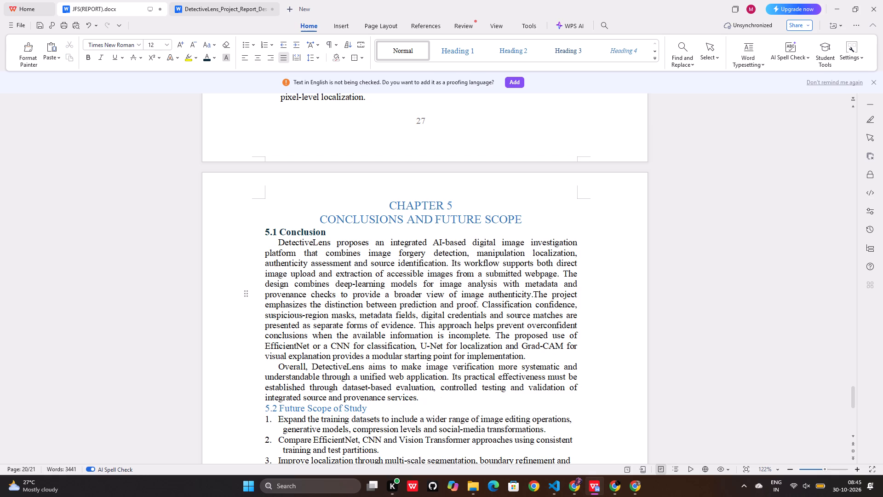
Set the line spacing of all the body text under 5.1 Conclusion to 1.5.
{"action": "left_click_drag", "start_coordinate": [271, 242], "coordinate": [432, 392]}
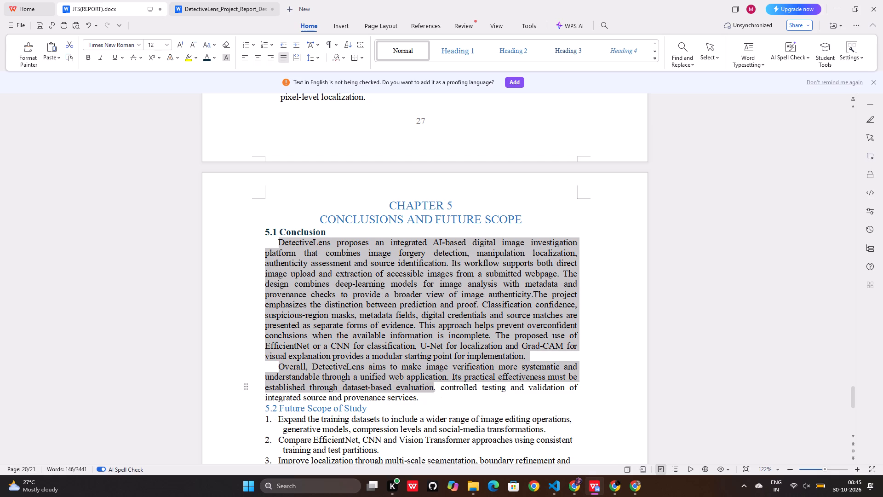
{"action": "left_click_drag", "start_coordinate": [432, 392], "coordinate": [432, 395]}
{"action": "left_click", "coordinate": [309, 56]}
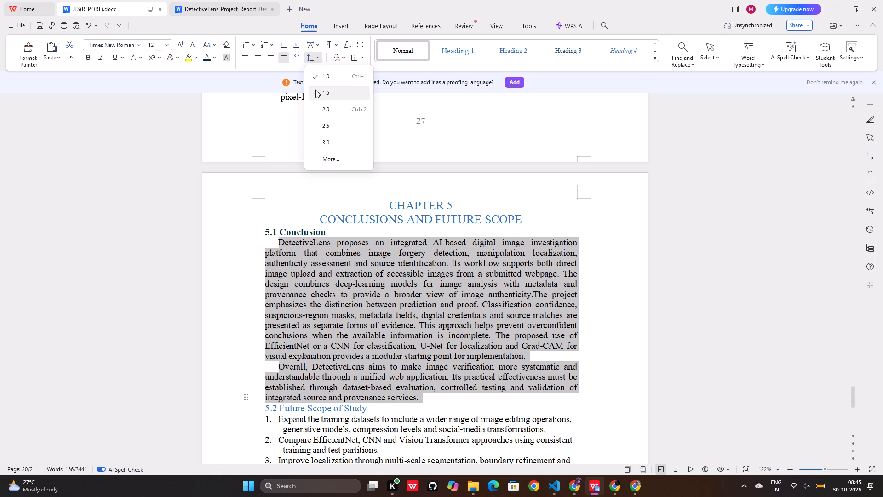
{"action": "left_click", "coordinate": [315, 90]}
{"action": "left_click", "coordinate": [588, 289]}
Change the font colour of the two-line title "CHAPTER 5 CONCLUSIONS AND FUTURE SCOPE" to dark blue.
{"action": "scroll", "coordinate": [589, 290], "scroll_direction": "down", "scroll_amount": 2}
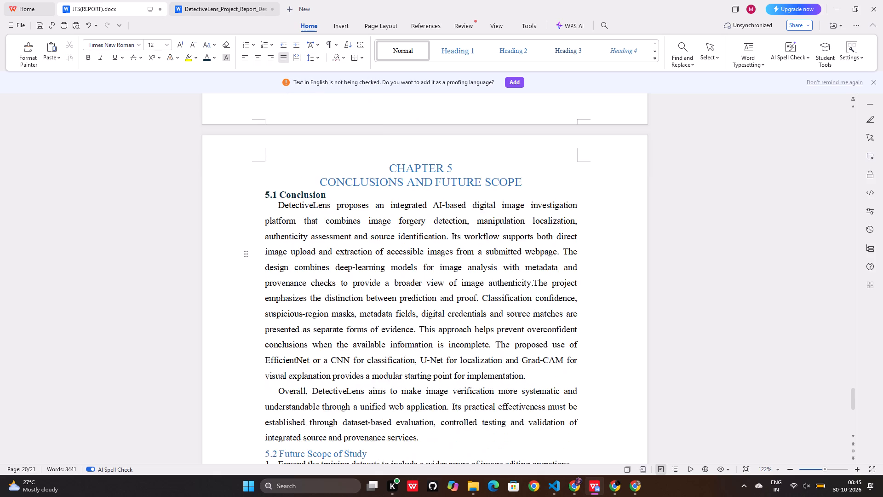
{"action": "left_click_drag", "start_coordinate": [524, 140], "coordinate": [377, 127]}
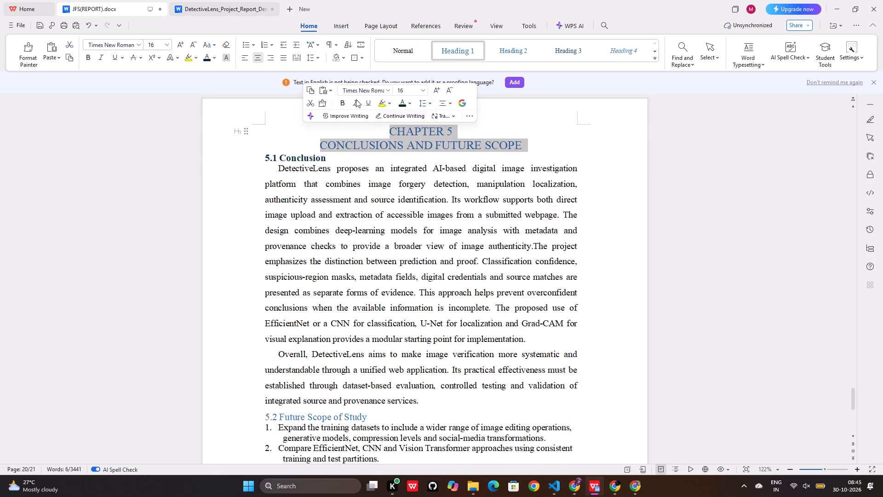
{"action": "left_click", "coordinate": [209, 56]}
{"action": "left_click", "coordinate": [530, 168]}
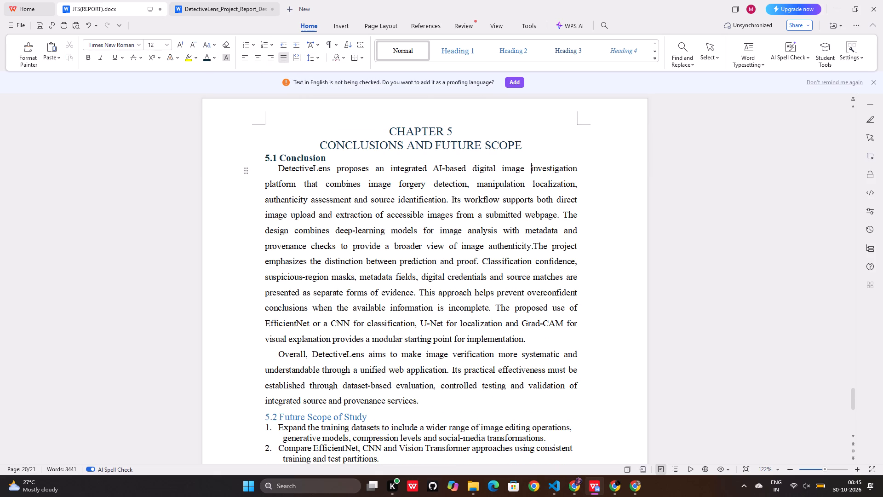
Change the font colour of the "5.2 Future Scope of Study" heading to dark blue.
{"action": "scroll", "coordinate": [528, 169], "scroll_direction": "down", "scroll_amount": 6}
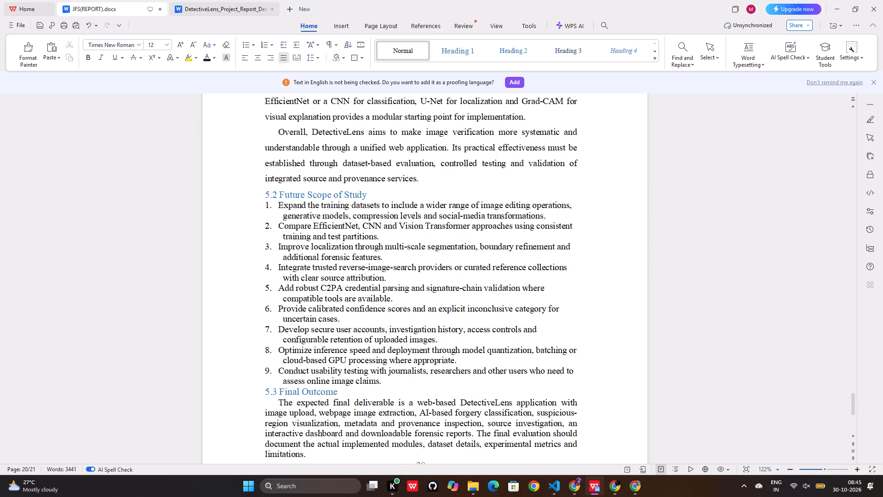
{"action": "left_click_drag", "start_coordinate": [264, 195], "coordinate": [370, 197]}
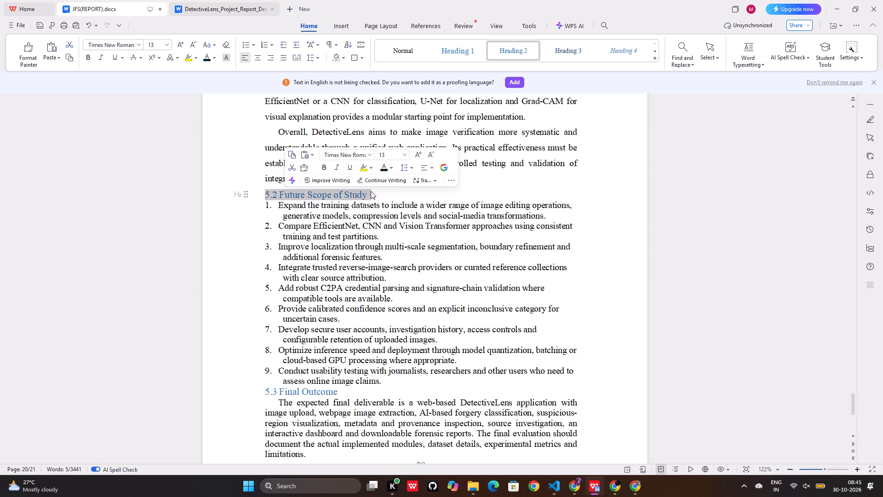
{"action": "left_click", "coordinate": [206, 61]}
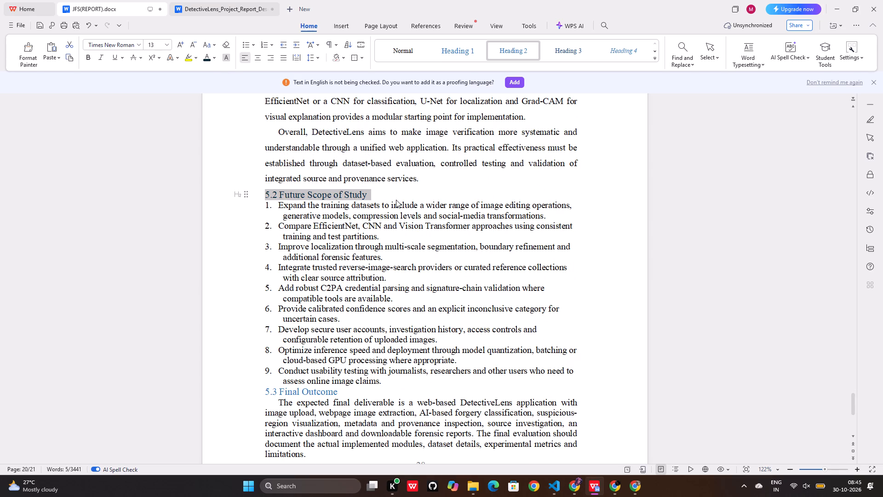
{"action": "left_click", "coordinate": [396, 200]}
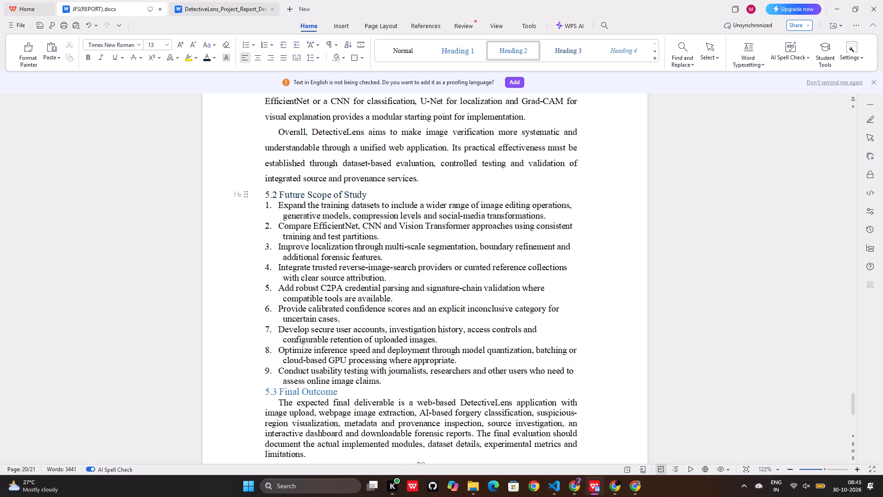
Set the line spacing of the nine-item numbered list under 5.2 Future Scope of Study to 1.5.
{"action": "left_click_drag", "start_coordinate": [262, 207], "coordinate": [401, 368]}
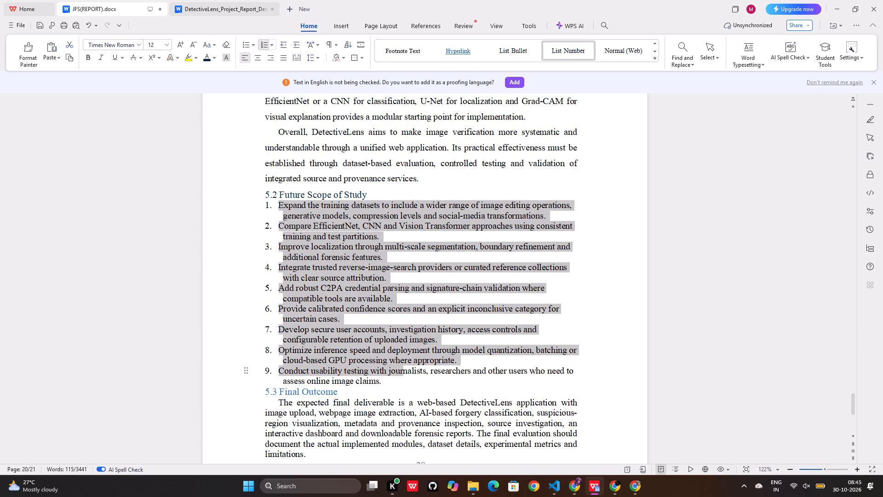
{"action": "left_click_drag", "start_coordinate": [401, 368], "coordinate": [398, 377]}
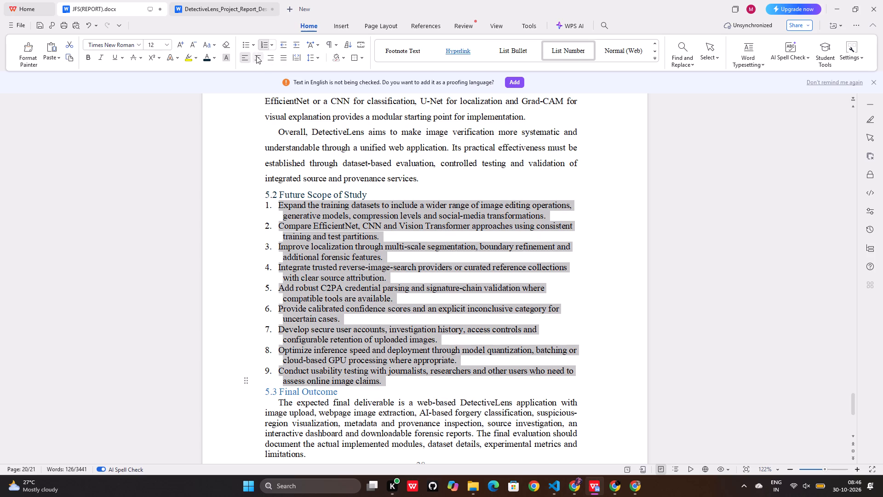
{"action": "left_click", "coordinate": [306, 58]}
{"action": "left_click", "coordinate": [326, 91]}
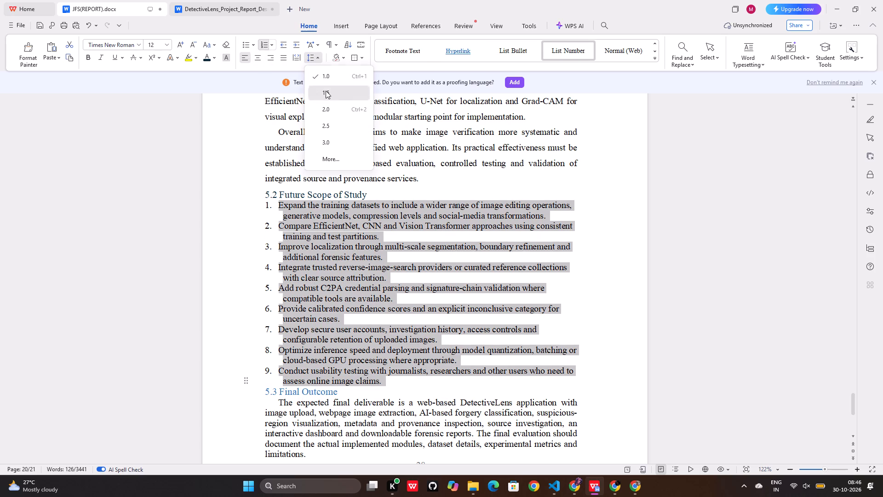
{"action": "left_click", "coordinate": [589, 229]}
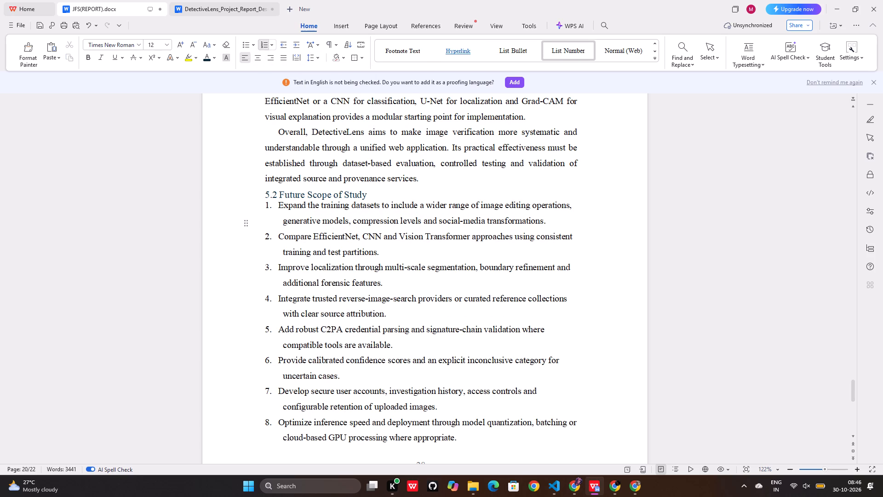
Make the "5.2 Future Scope of Study" heading bold.
{"action": "left_click_drag", "start_coordinate": [370, 193], "coordinate": [264, 198]}
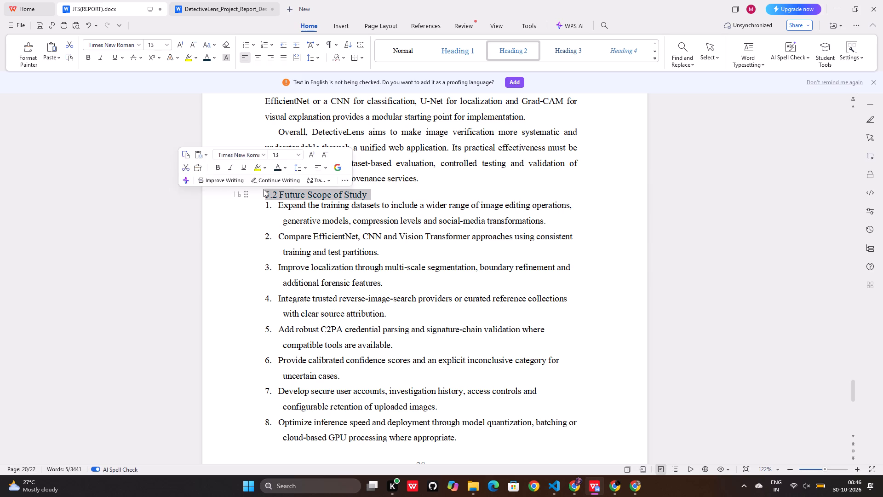
{"action": "left_click", "coordinate": [89, 57]}
Change the font colour of the "5.3 Final Outcome" heading to dark blue.
{"action": "scroll", "coordinate": [364, 201], "scroll_direction": "up", "scroll_amount": 6}
{"action": "scroll", "coordinate": [369, 174], "scroll_direction": "down", "scroll_amount": 14}
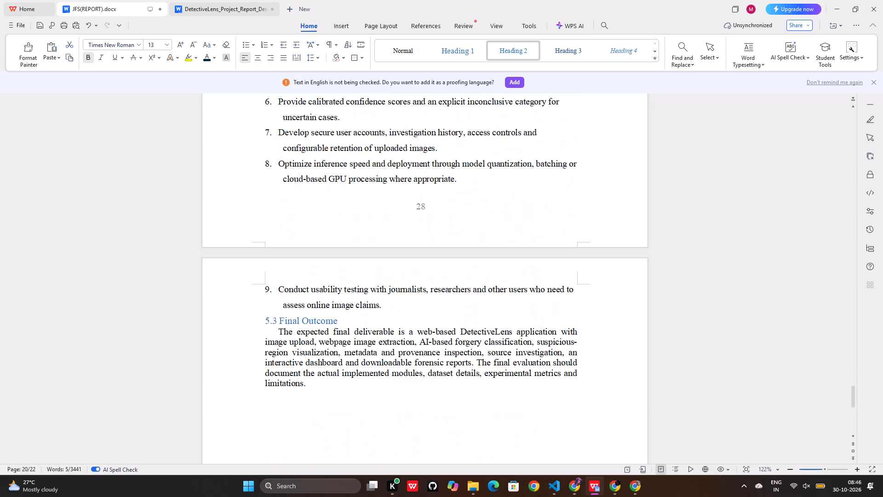
{"action": "scroll", "coordinate": [371, 182], "scroll_direction": "down", "scroll_amount": 5}
{"action": "left_click_drag", "start_coordinate": [350, 138], "coordinate": [265, 131]}
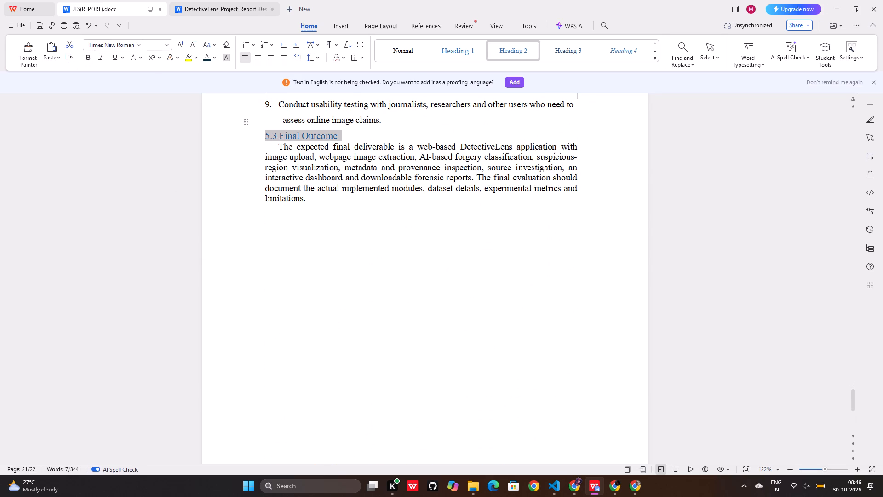
{"action": "left_click_drag", "start_coordinate": [265, 131], "coordinate": [263, 132]}
{"action": "left_click", "coordinate": [211, 61]}
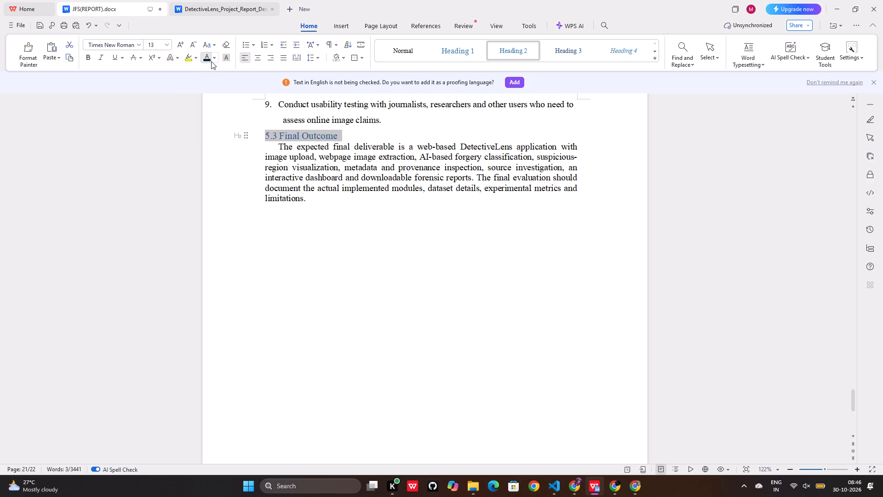
Set the line spacing of the paragraph under 5.3 Final Outcome to 1.5.
{"action": "left_click_drag", "start_coordinate": [274, 147], "coordinate": [297, 200]}
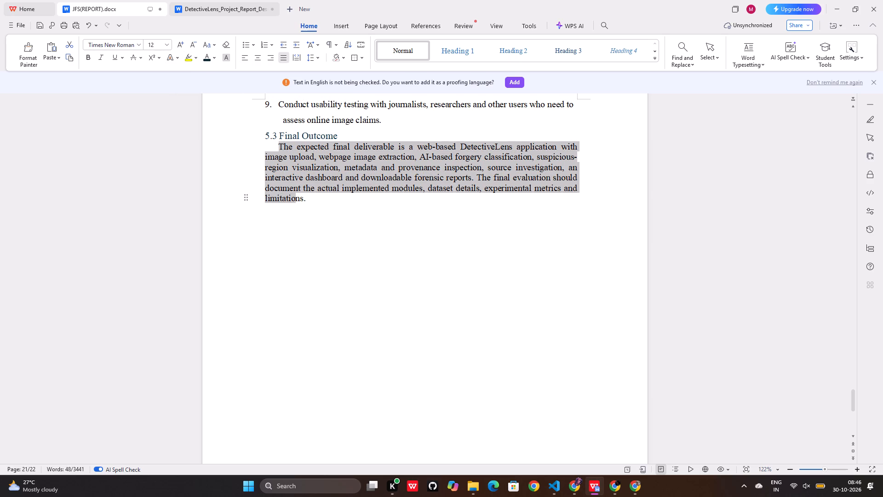
{"action": "left_click_drag", "start_coordinate": [297, 200], "coordinate": [304, 206]}
{"action": "left_click", "coordinate": [310, 63]}
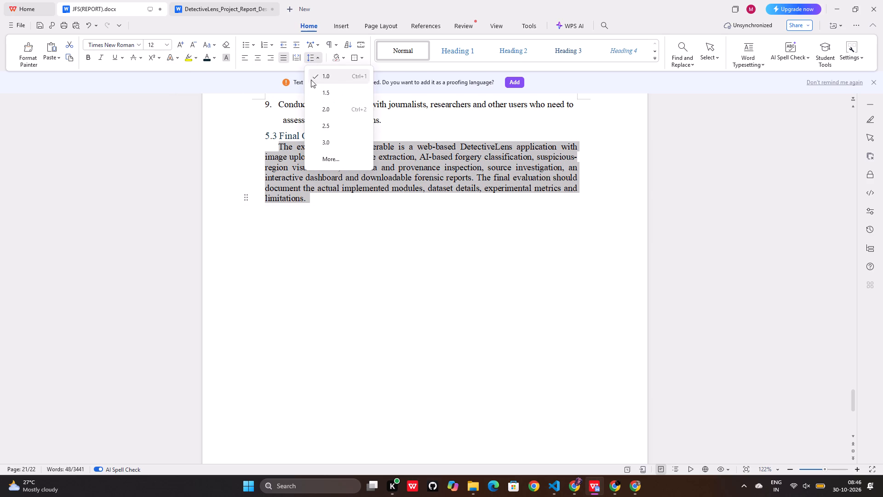
{"action": "left_click", "coordinate": [312, 98]}
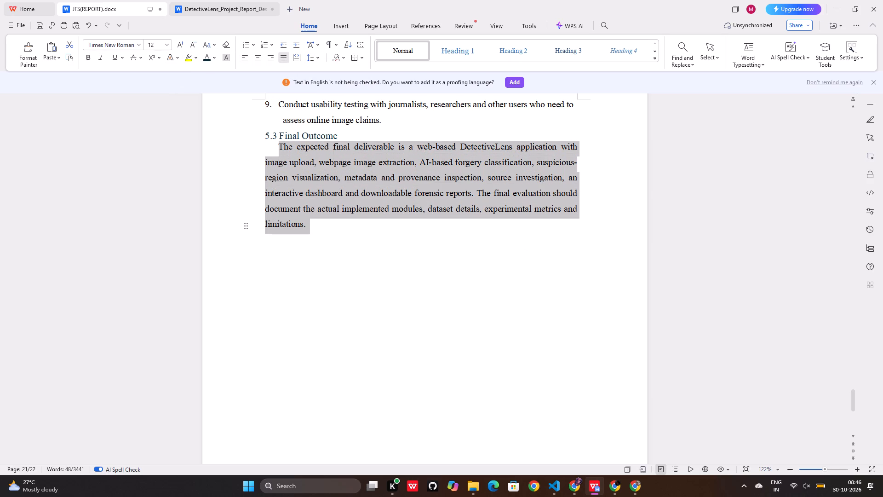
Make the "5.3 Final Outcome" heading bold.
{"action": "left_click_drag", "start_coordinate": [338, 135], "coordinate": [266, 134]}
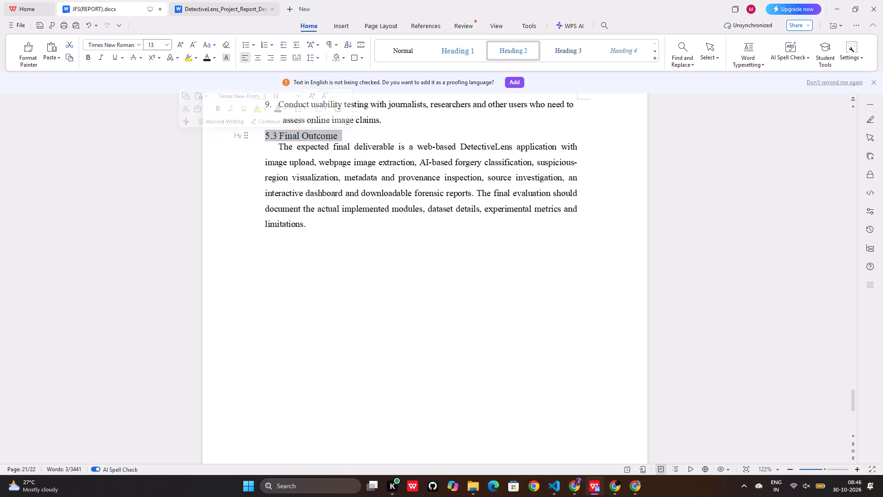
{"action": "left_click", "coordinate": [89, 59]}
{"action": "left_click", "coordinate": [713, 231]}
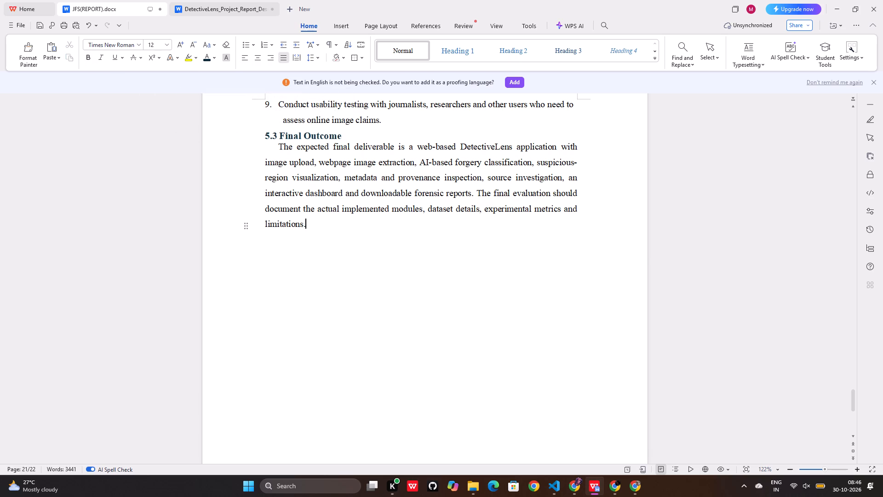
Delete item 9 about usability testing from the numbered list under 5.2 Future Scope of Study.
{"action": "scroll", "coordinate": [707, 242], "scroll_direction": "up", "scroll_amount": 15}
{"action": "scroll", "coordinate": [705, 243], "scroll_direction": "down", "scroll_amount": 5}
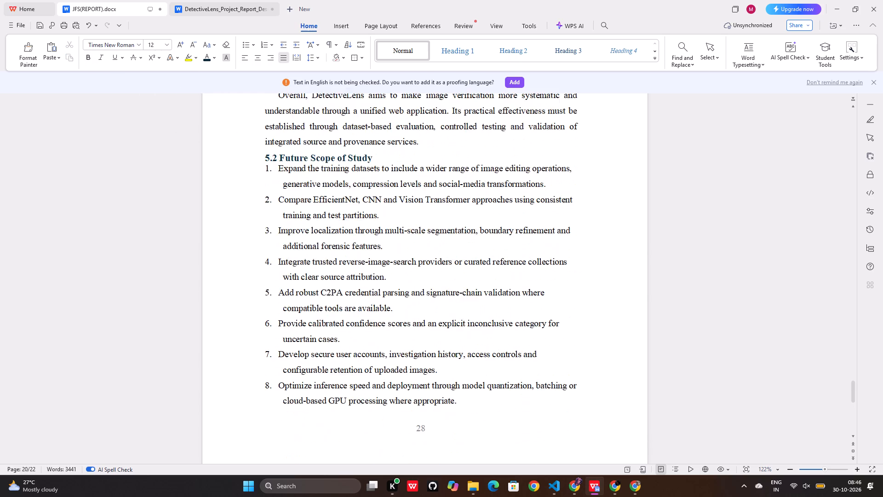
{"action": "scroll", "coordinate": [713, 226], "scroll_direction": "down", "scroll_amount": 9}
{"action": "left_click_drag", "start_coordinate": [399, 202], "coordinate": [272, 173]}
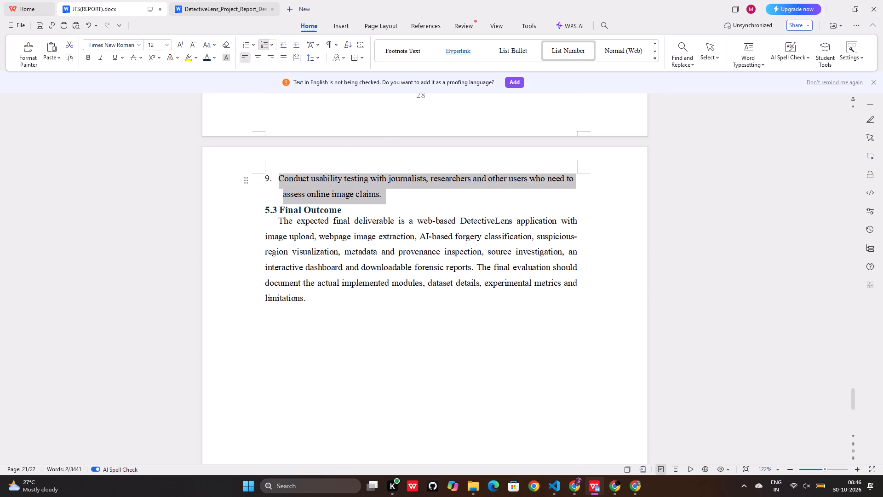
{"action": "left_click_drag", "start_coordinate": [272, 173], "coordinate": [244, 173]}
{"action": "key", "text": "BackSpace"}
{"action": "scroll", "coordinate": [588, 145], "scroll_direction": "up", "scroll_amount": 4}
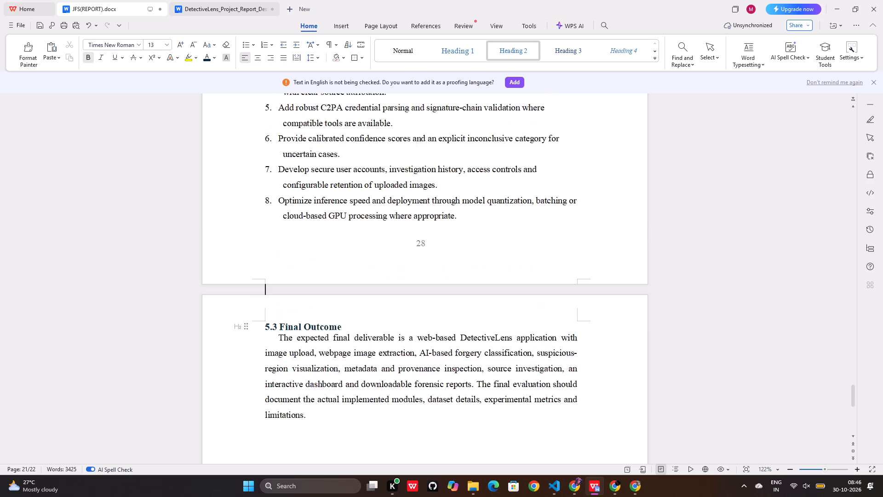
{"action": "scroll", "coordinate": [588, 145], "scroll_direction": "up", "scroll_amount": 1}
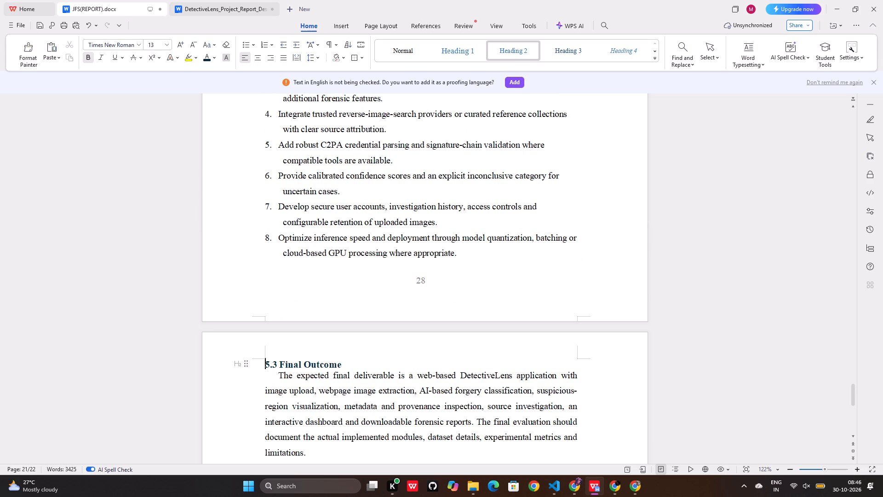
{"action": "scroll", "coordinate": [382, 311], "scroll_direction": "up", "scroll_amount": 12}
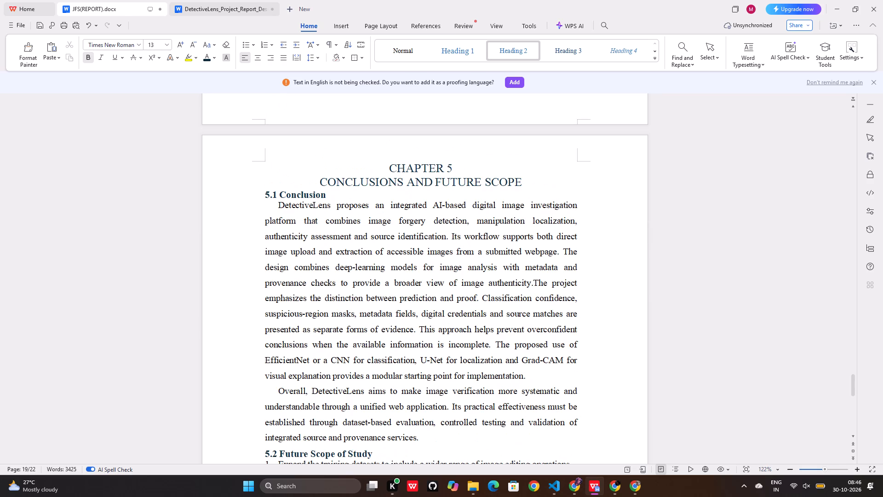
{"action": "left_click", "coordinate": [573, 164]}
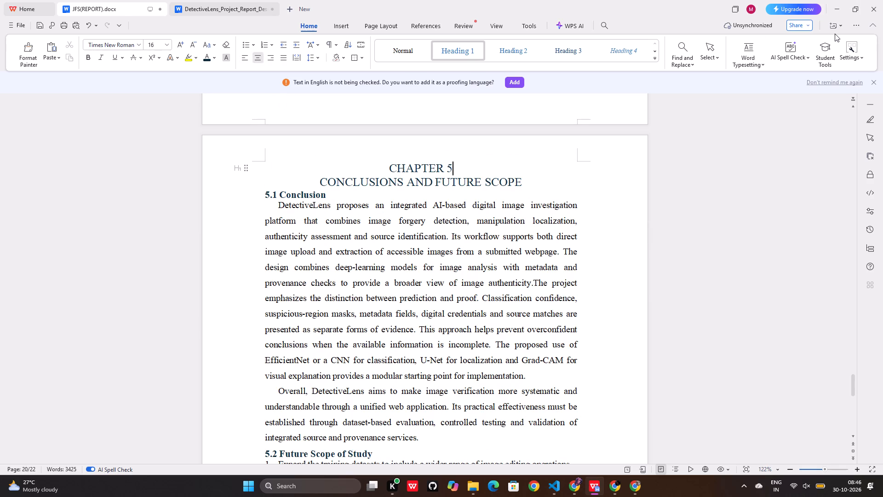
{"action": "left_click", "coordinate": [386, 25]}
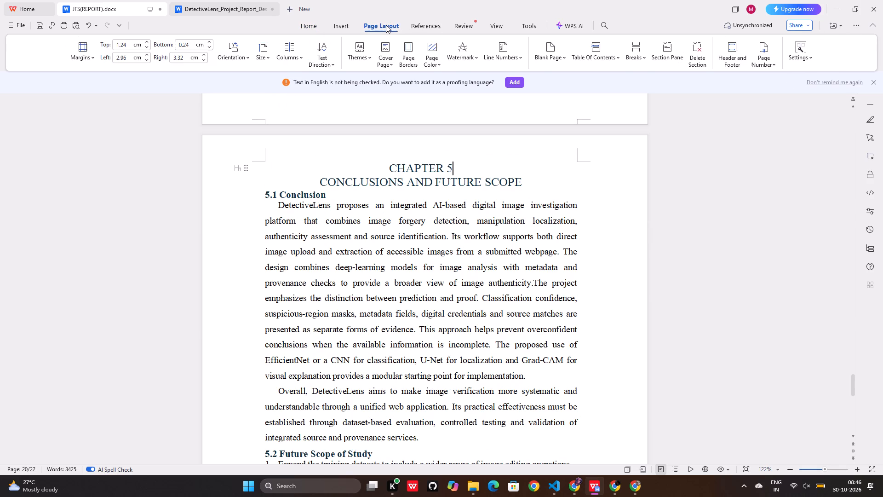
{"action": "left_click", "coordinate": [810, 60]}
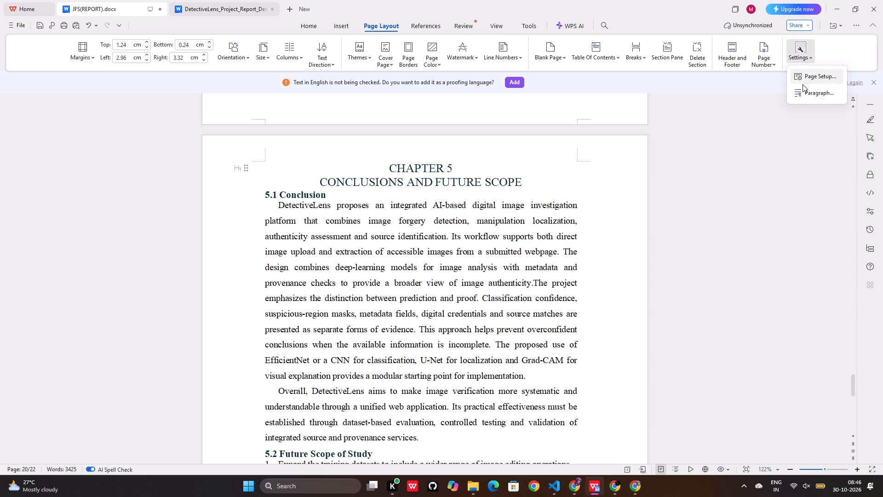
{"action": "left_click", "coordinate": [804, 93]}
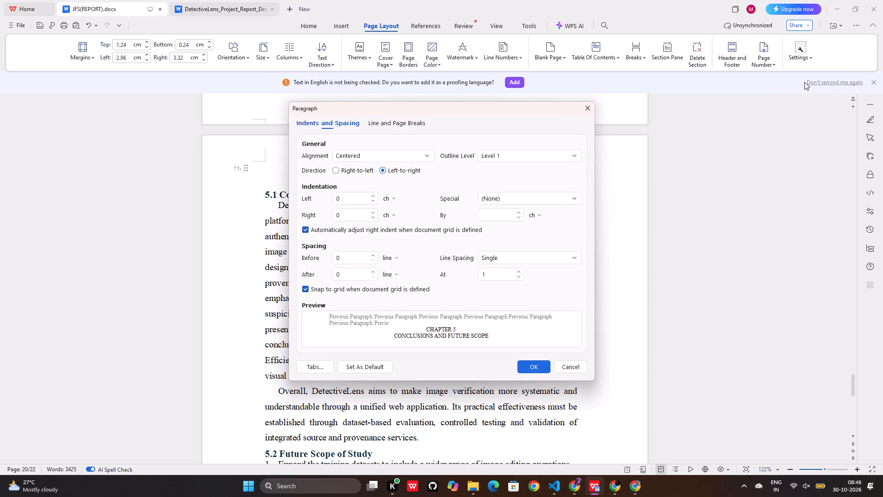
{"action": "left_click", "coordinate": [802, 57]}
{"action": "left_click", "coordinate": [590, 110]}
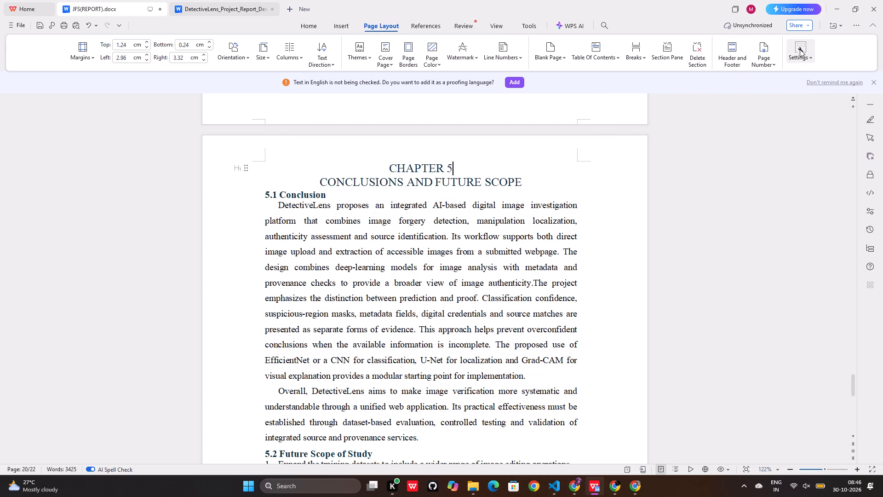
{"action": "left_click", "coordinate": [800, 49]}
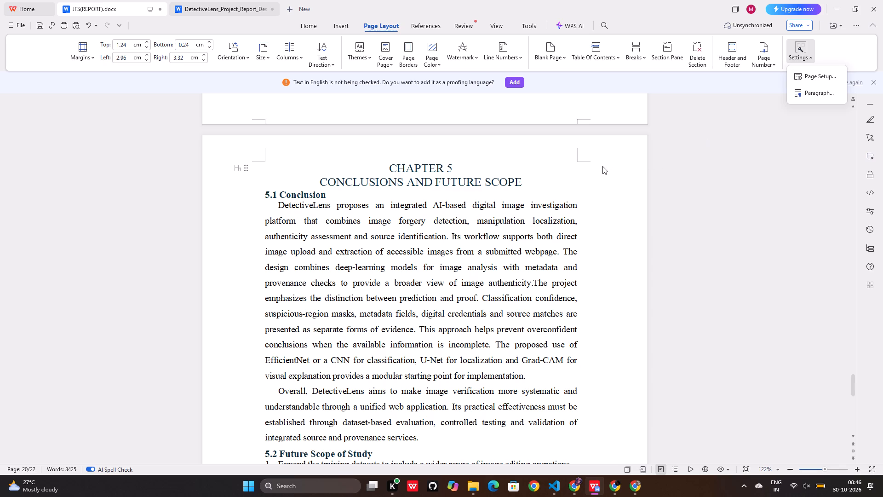
Raise the bottom page margin of the section containing Chapter 5 to 2.14 cm.
{"action": "scroll", "coordinate": [600, 168], "scroll_direction": "up", "scroll_amount": 5}
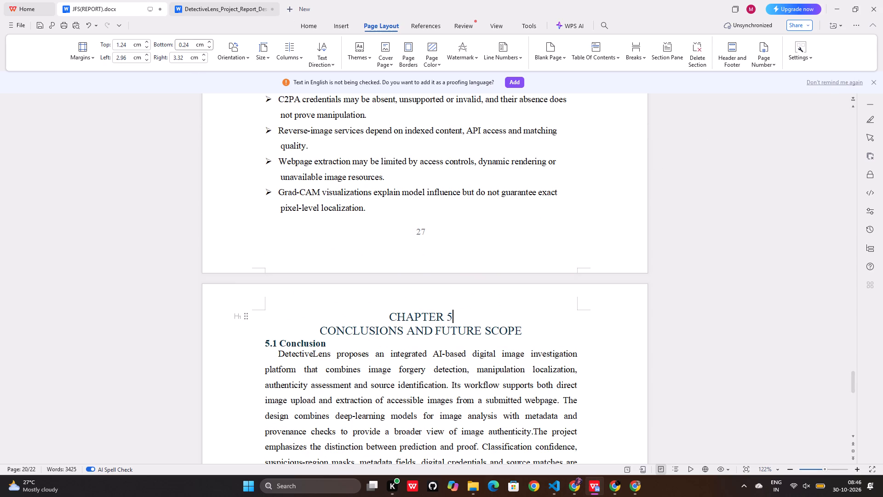
{"action": "triple_click", "coordinate": [209, 40]}
{"action": "triple_click", "coordinate": [208, 40]}
{"action": "triple_click", "coordinate": [208, 40]}
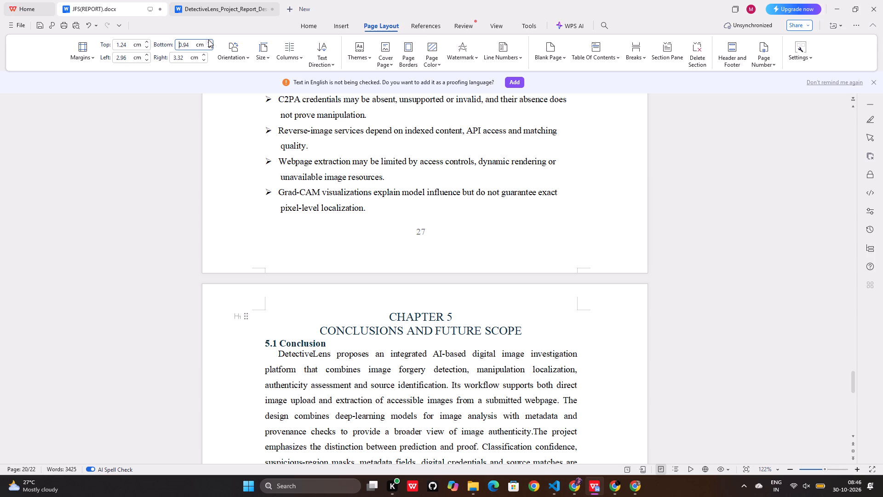
{"action": "triple_click", "coordinate": [208, 40]}
{"action": "triple_click", "coordinate": [208, 40]}
{"action": "triple_click", "coordinate": [208, 40]}
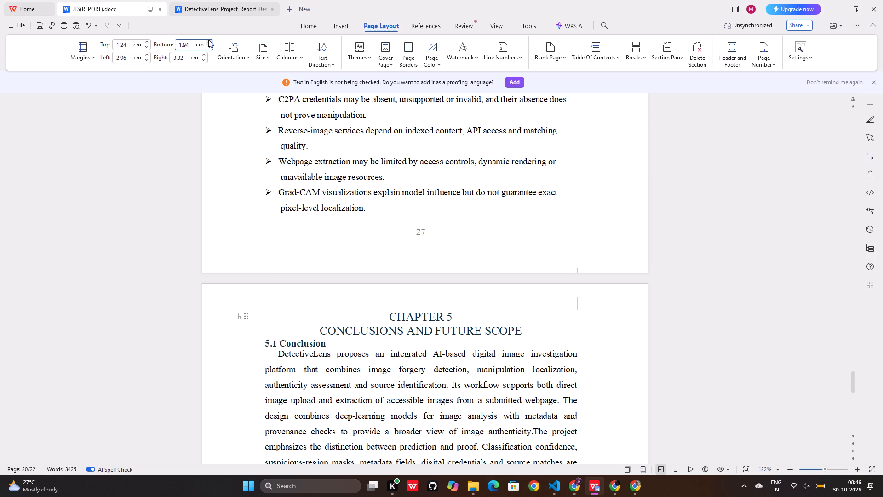
{"action": "left_click", "coordinate": [208, 40]}
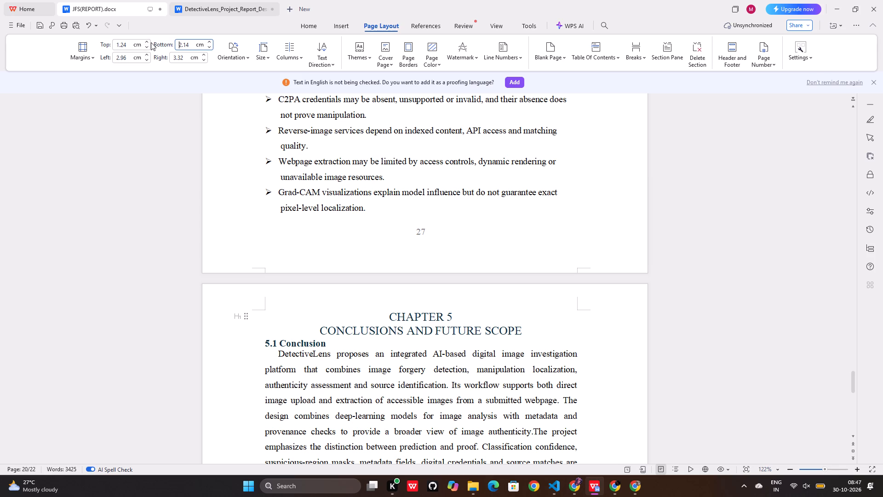
Raise the top page margin of the section containing Chapter 5 to 2.54 cm.
{"action": "triple_click", "coordinate": [146, 39]}
{"action": "triple_click", "coordinate": [146, 40]}
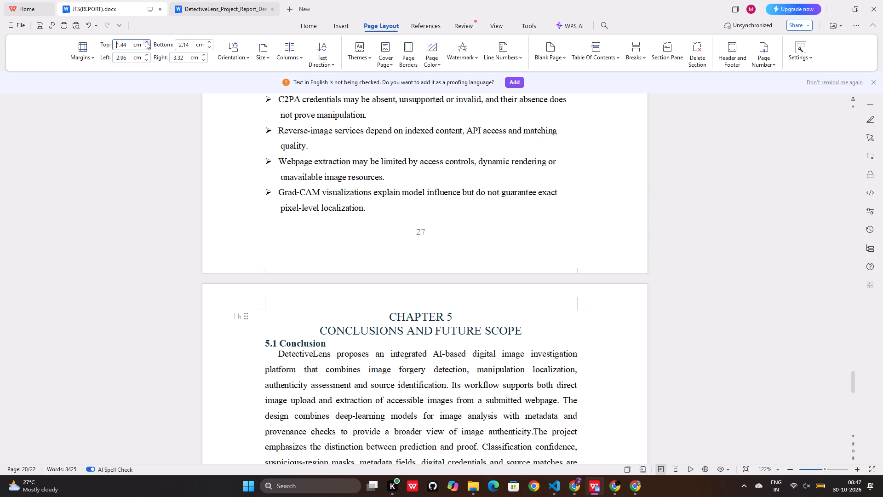
{"action": "triple_click", "coordinate": [146, 42]}
{"action": "triple_click", "coordinate": [146, 42]}
{"action": "triple_click", "coordinate": [146, 42]}
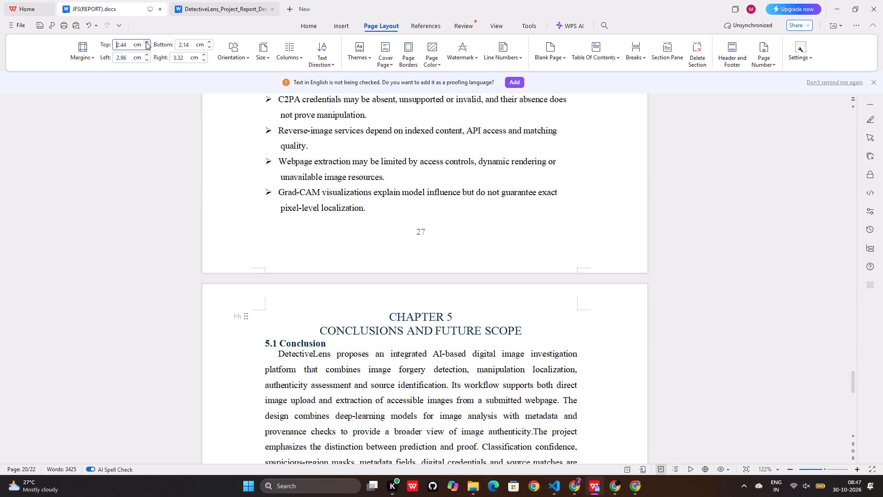
{"action": "left_click", "coordinate": [146, 42]}
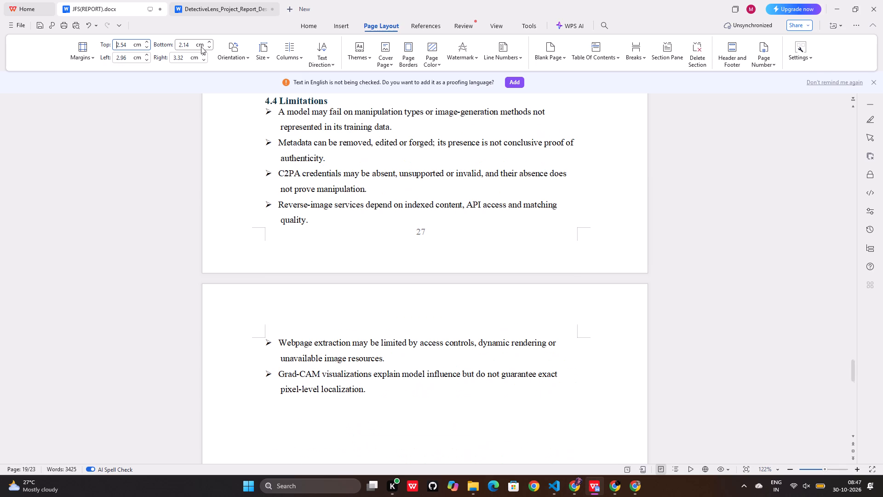
Set the bottom page margin of the section containing Chapter 5 to 2.54 cm.
{"action": "triple_click", "coordinate": [211, 42]}
{"action": "left_click", "coordinate": [211, 41]}
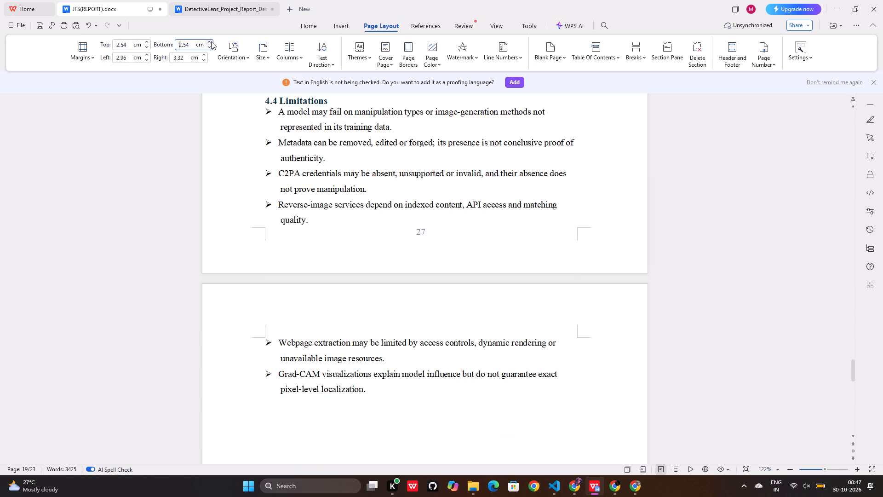
{"action": "left_click", "coordinate": [211, 41]}
{"action": "left_click", "coordinate": [209, 46]}
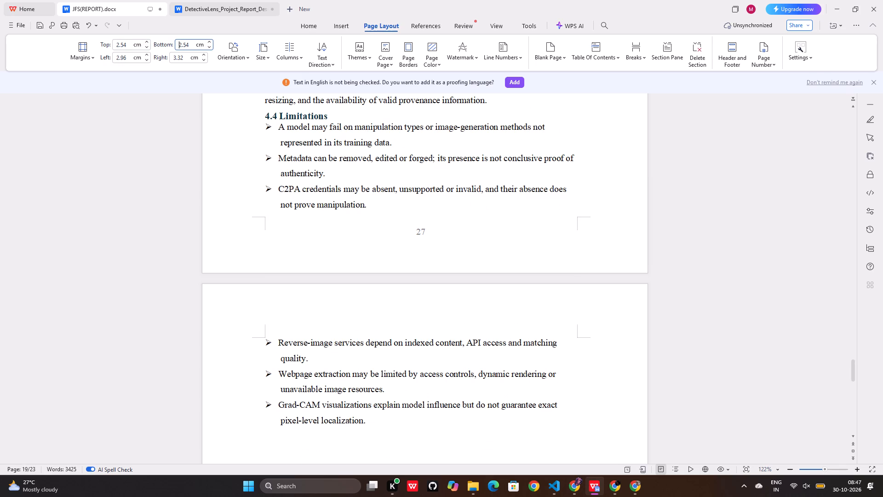
Apply the page setup to "This point forward", starting at the empty line below the manipulated-verdict screenshot on page 25.
{"action": "scroll", "coordinate": [540, 376], "scroll_direction": "up", "scroll_amount": 20}
{"action": "scroll", "coordinate": [540, 376], "scroll_direction": "up", "scroll_amount": 3}
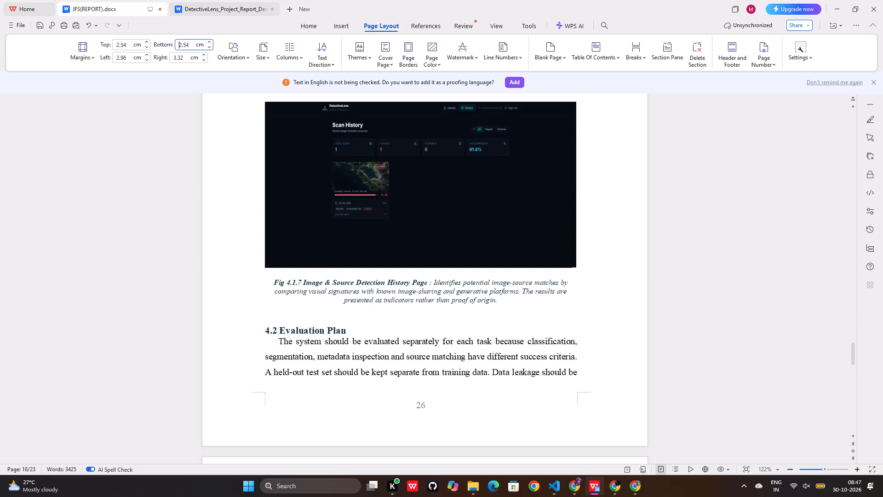
{"action": "scroll", "coordinate": [540, 376], "scroll_direction": "up", "scroll_amount": 17}
{"action": "scroll", "coordinate": [540, 376], "scroll_direction": "up", "scroll_amount": 4}
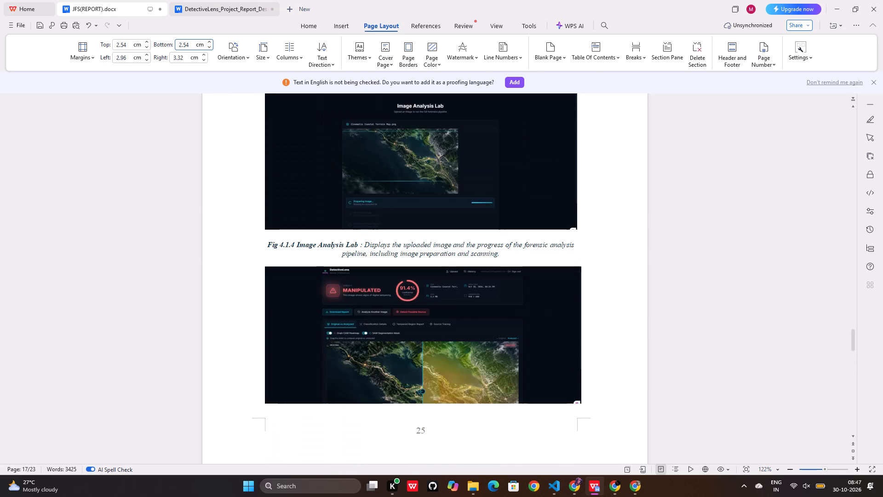
{"action": "scroll", "coordinate": [540, 376], "scroll_direction": "up", "scroll_amount": 7}
{"action": "scroll", "coordinate": [540, 376], "scroll_direction": "down", "scroll_amount": 12}
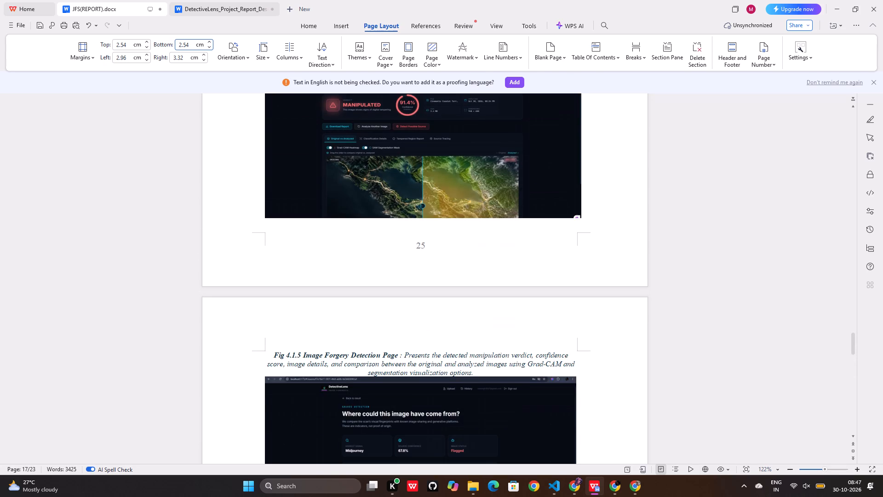
{"action": "scroll", "coordinate": [542, 376], "scroll_direction": "up", "scroll_amount": 2}
{"action": "left_click", "coordinate": [628, 300]}
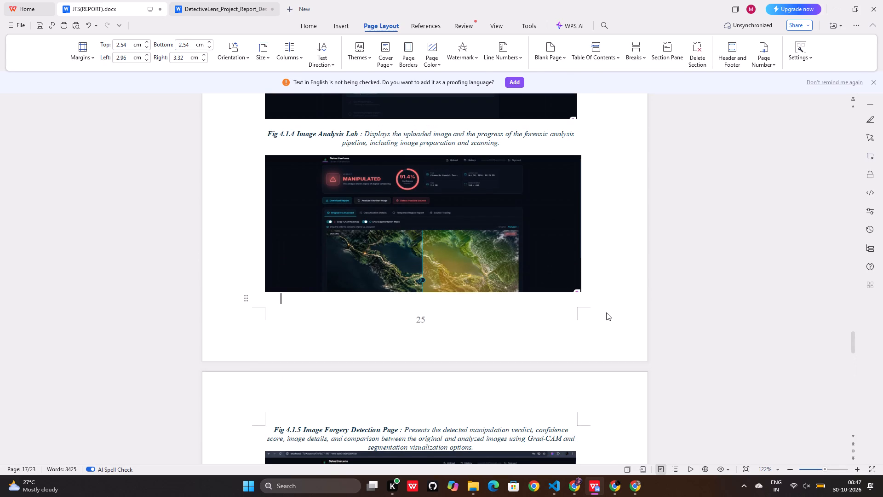
{"action": "left_click", "coordinate": [812, 58]}
{"action": "left_click", "coordinate": [813, 75]}
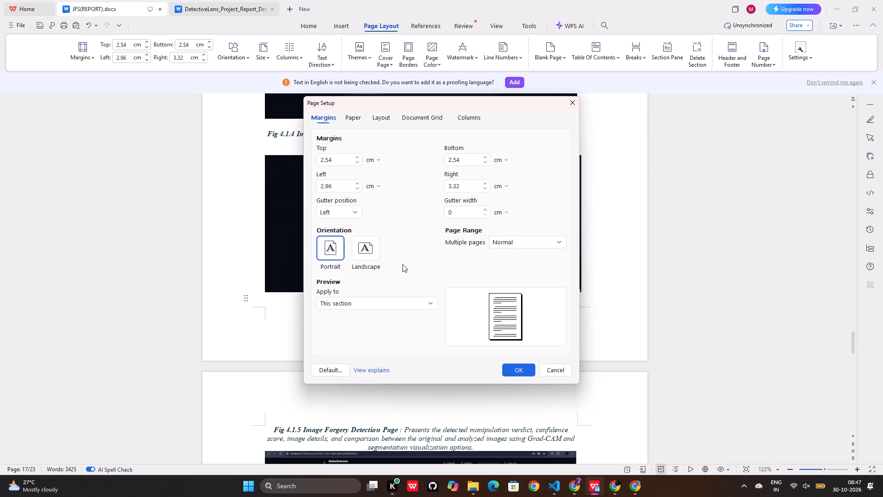
{"action": "left_click", "coordinate": [362, 307]}
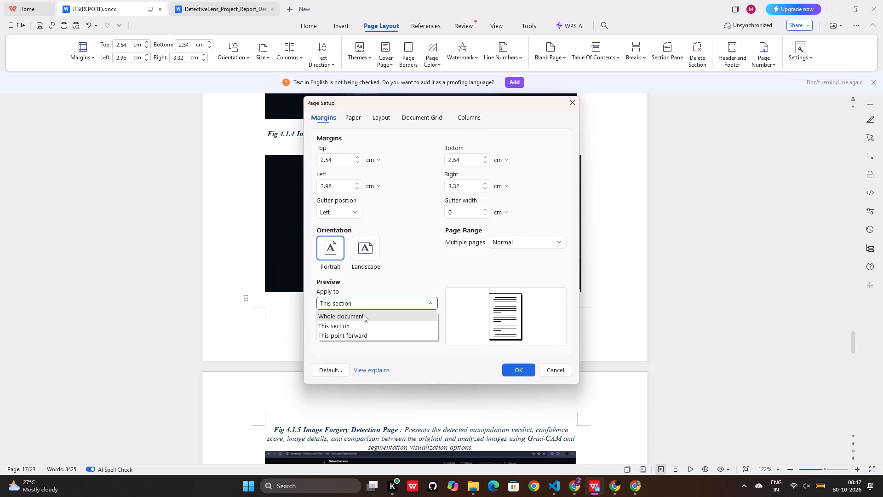
{"action": "left_click", "coordinate": [365, 333]}
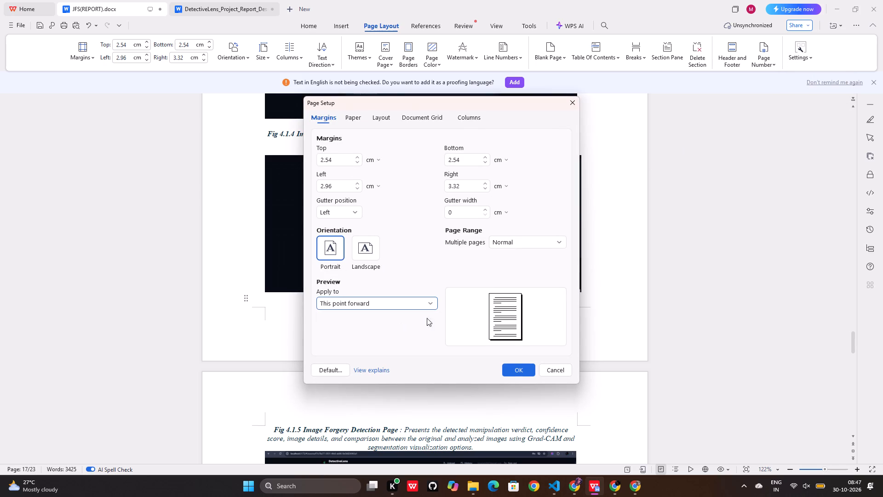
{"action": "left_click", "coordinate": [514, 369]}
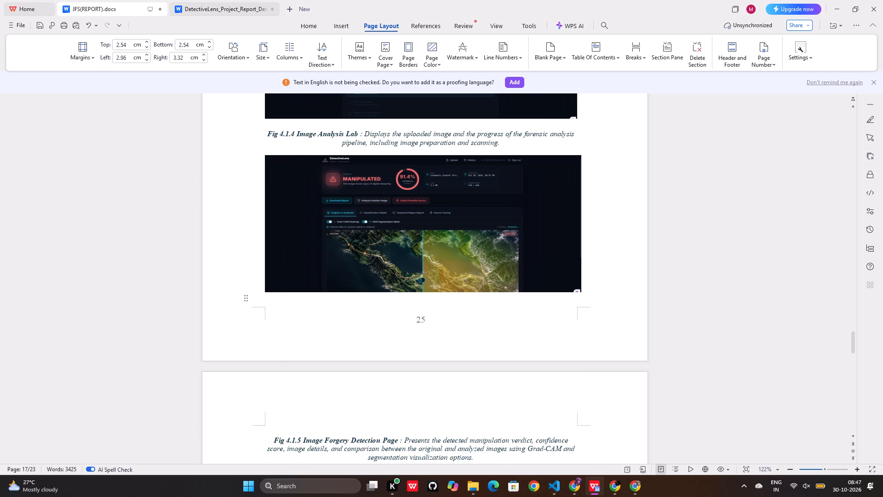
Reduce the top and bottom page margins of the section containing page 25 to 1.64 cm each.
{"action": "triple_click", "coordinate": [208, 45]}
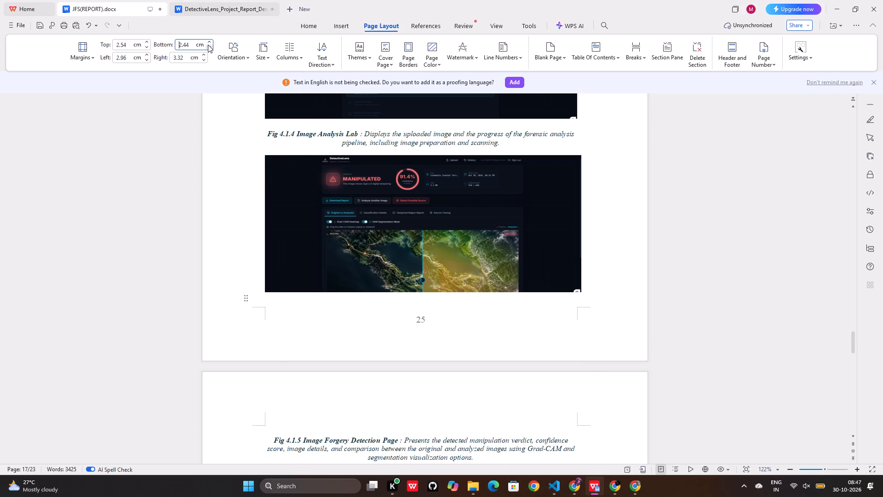
{"action": "double_click", "coordinate": [208, 45]}
{"action": "triple_click", "coordinate": [148, 46]}
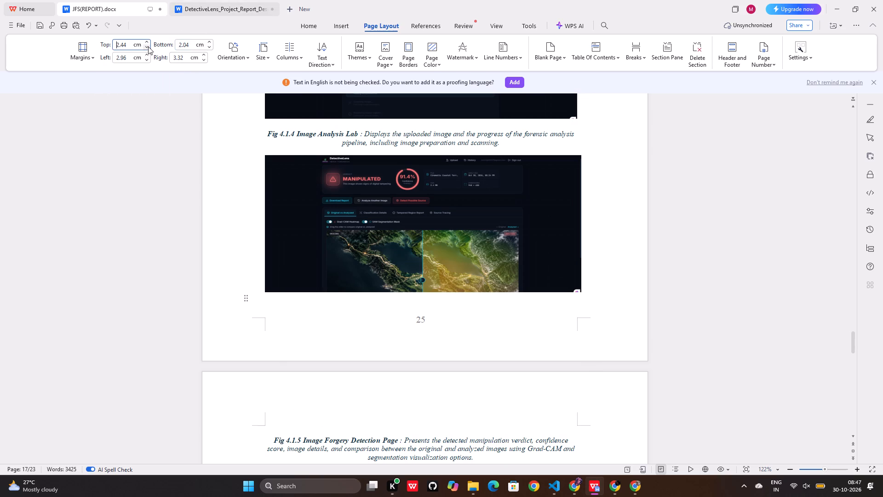
{"action": "left_click", "coordinate": [148, 45]}
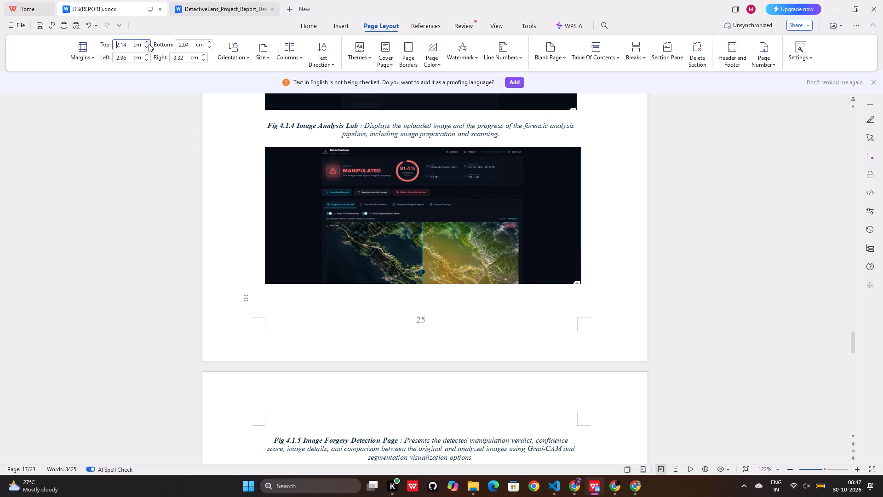
{"action": "triple_click", "coordinate": [149, 46]}
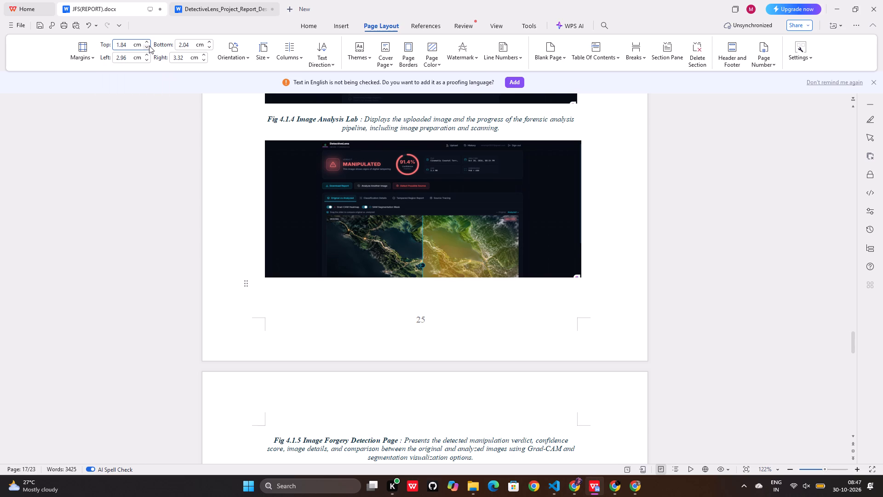
{"action": "double_click", "coordinate": [149, 46]}
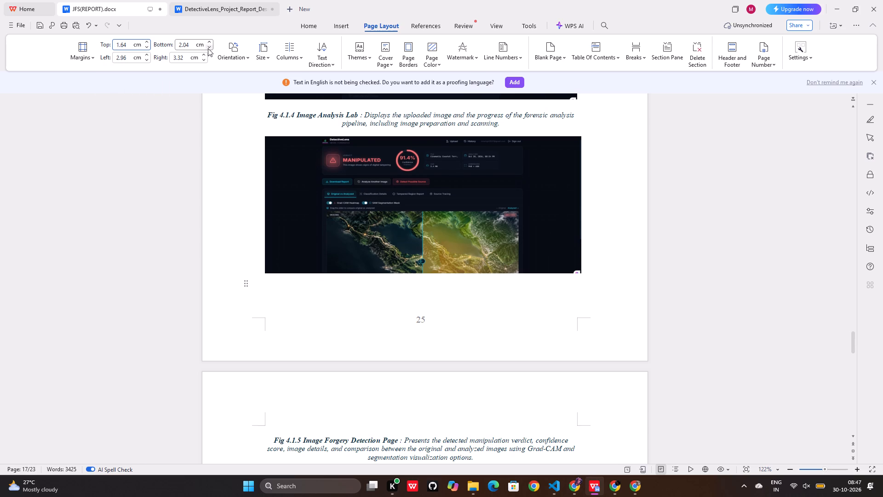
{"action": "triple_click", "coordinate": [208, 48]}
{"action": "left_click", "coordinate": [208, 48]}
Move the Fig 4.1.5 Image Forgery Detection Page caption from the following page to directly beneath the manipulated-verdict screenshot on page 25.
{"action": "scroll", "coordinate": [465, 318], "scroll_direction": "down", "scroll_amount": 3}
{"action": "left_click_drag", "start_coordinate": [477, 346], "coordinate": [305, 321]}
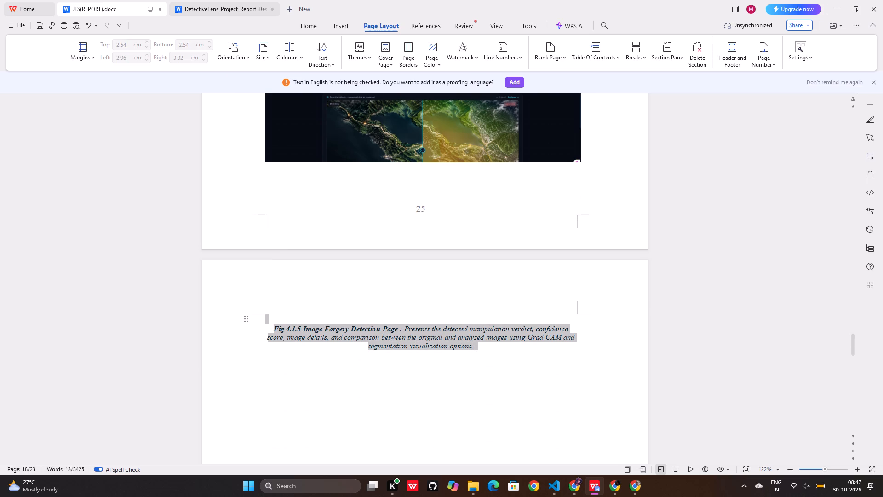
{"action": "left_click_drag", "start_coordinate": [305, 321], "coordinate": [284, 321]}
{"action": "key", "text": "ctrl+c"}
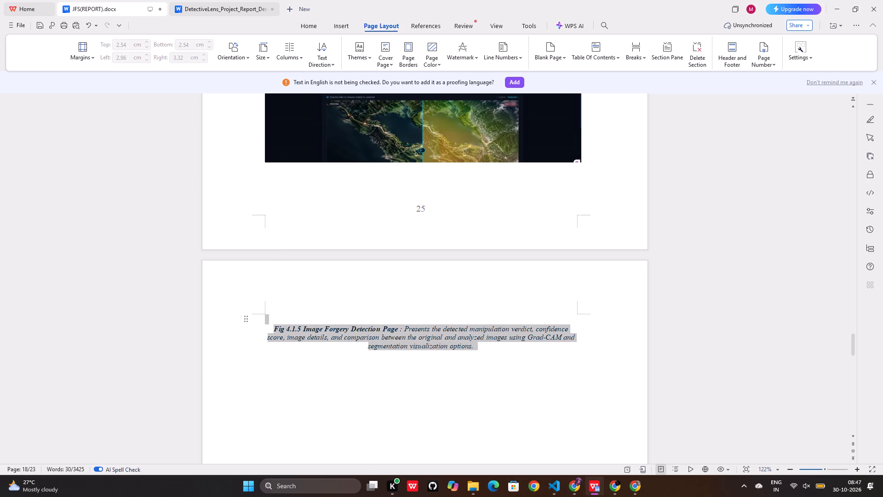
{"action": "left_click", "coordinate": [298, 180]}
{"action": "key", "text": "ctrl+v"}
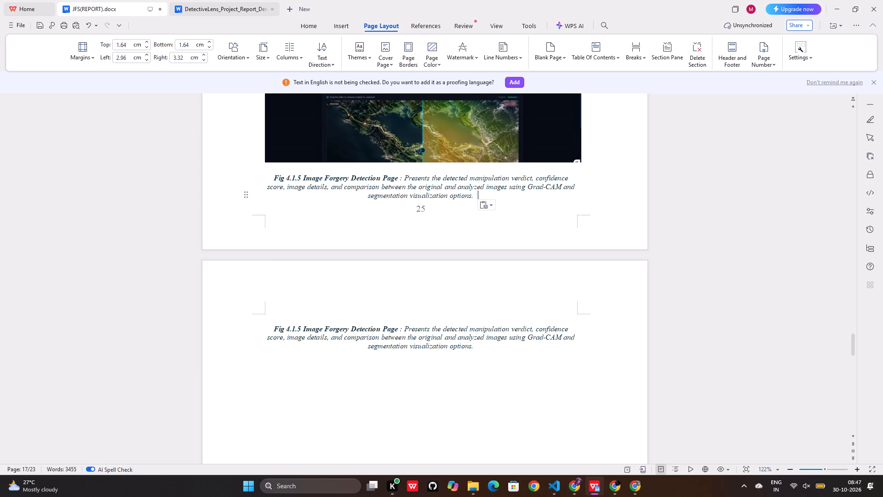
{"action": "left_click_drag", "start_coordinate": [482, 349], "coordinate": [249, 328]}
{"action": "key", "text": "BackSpace"}
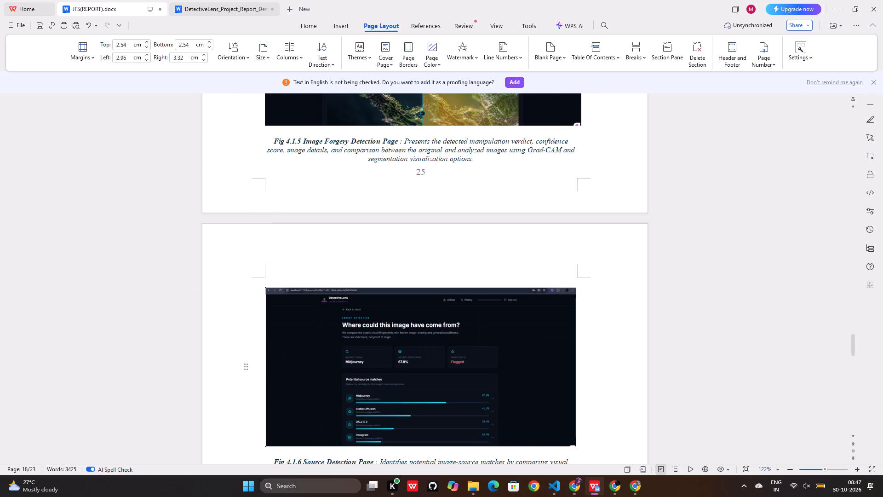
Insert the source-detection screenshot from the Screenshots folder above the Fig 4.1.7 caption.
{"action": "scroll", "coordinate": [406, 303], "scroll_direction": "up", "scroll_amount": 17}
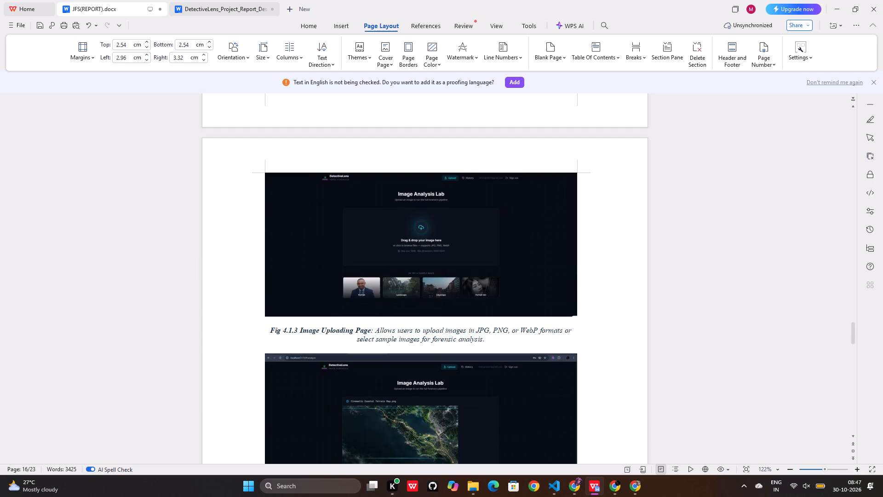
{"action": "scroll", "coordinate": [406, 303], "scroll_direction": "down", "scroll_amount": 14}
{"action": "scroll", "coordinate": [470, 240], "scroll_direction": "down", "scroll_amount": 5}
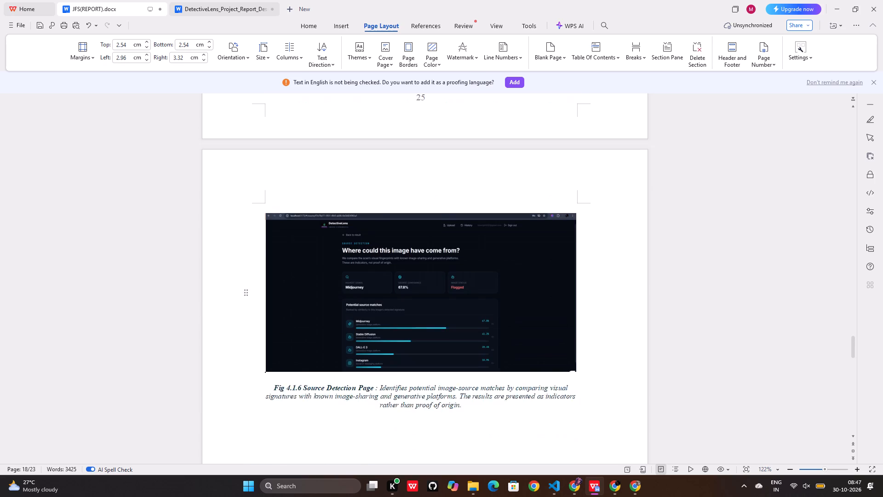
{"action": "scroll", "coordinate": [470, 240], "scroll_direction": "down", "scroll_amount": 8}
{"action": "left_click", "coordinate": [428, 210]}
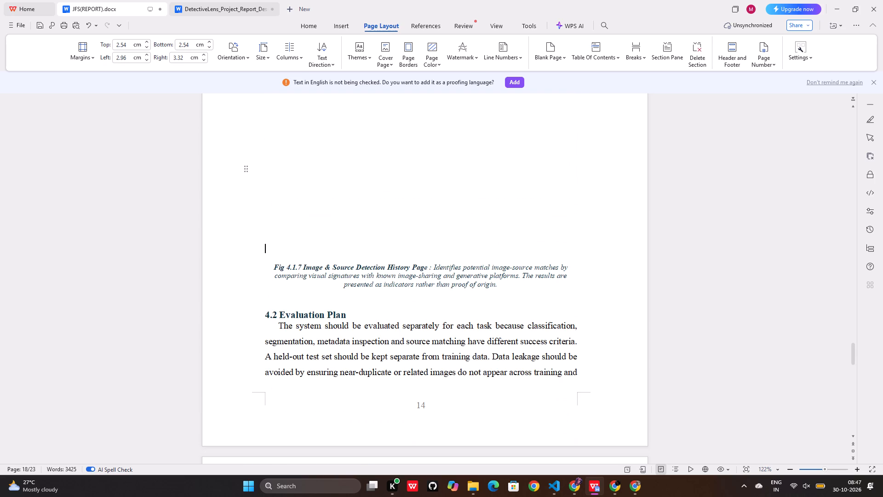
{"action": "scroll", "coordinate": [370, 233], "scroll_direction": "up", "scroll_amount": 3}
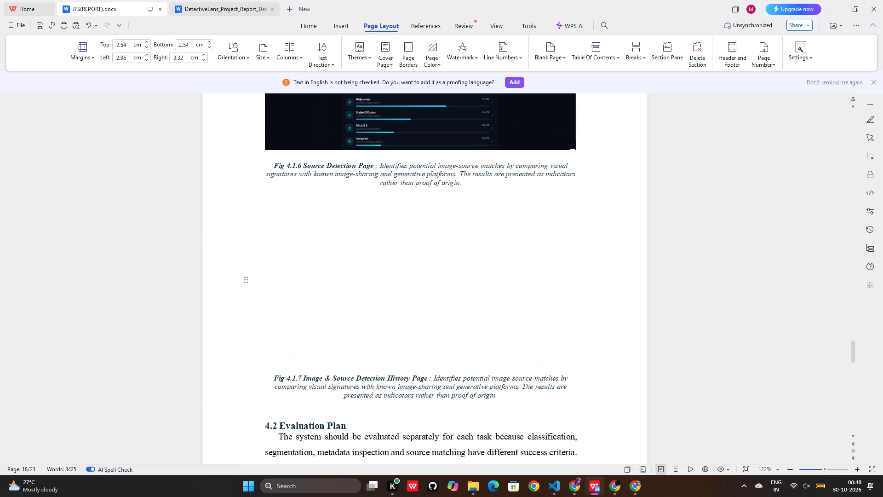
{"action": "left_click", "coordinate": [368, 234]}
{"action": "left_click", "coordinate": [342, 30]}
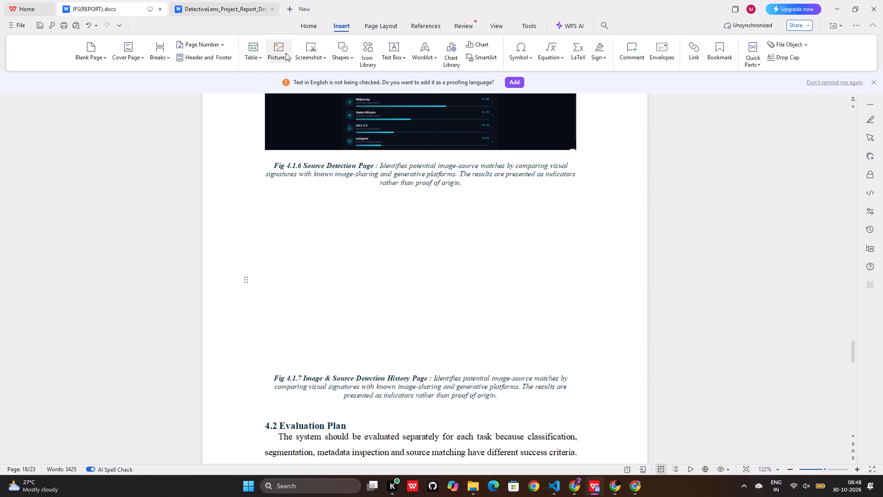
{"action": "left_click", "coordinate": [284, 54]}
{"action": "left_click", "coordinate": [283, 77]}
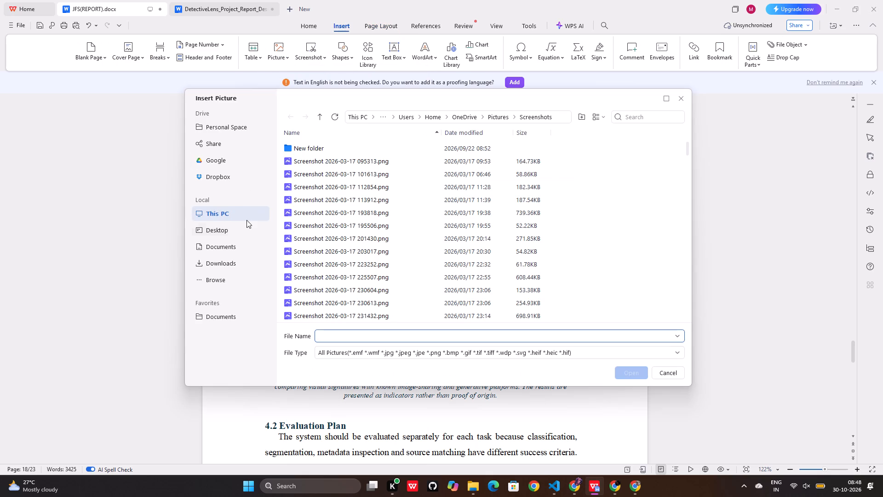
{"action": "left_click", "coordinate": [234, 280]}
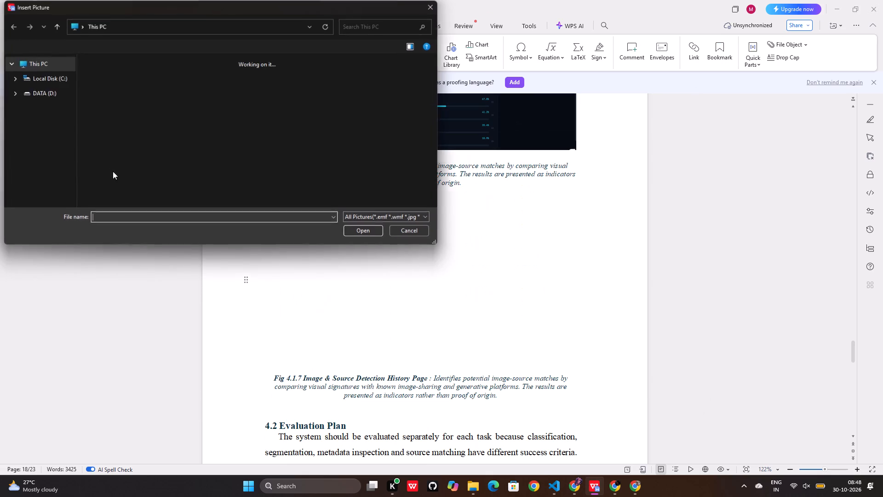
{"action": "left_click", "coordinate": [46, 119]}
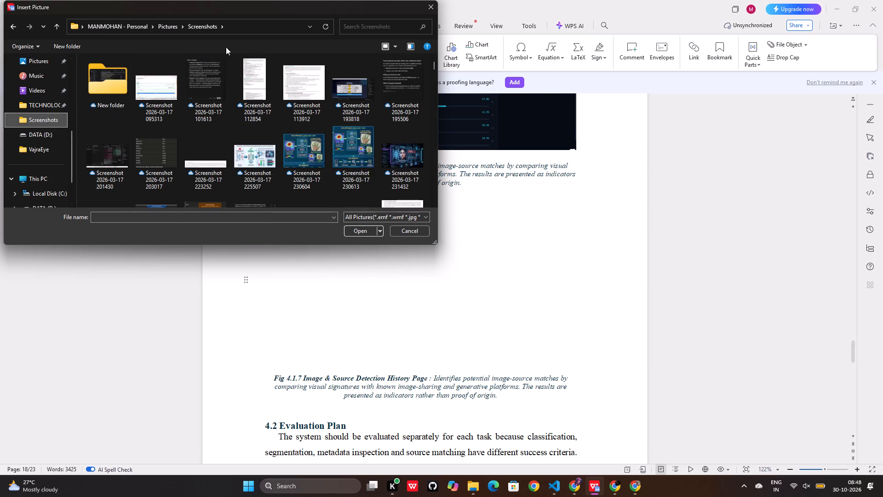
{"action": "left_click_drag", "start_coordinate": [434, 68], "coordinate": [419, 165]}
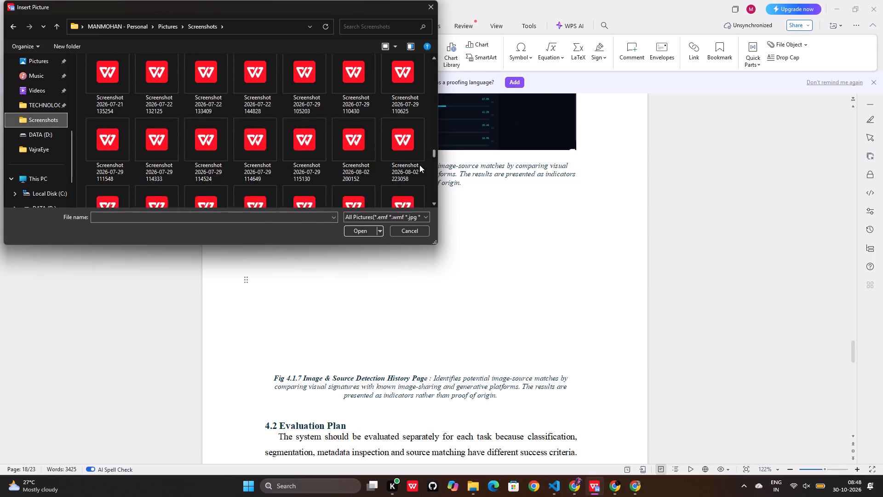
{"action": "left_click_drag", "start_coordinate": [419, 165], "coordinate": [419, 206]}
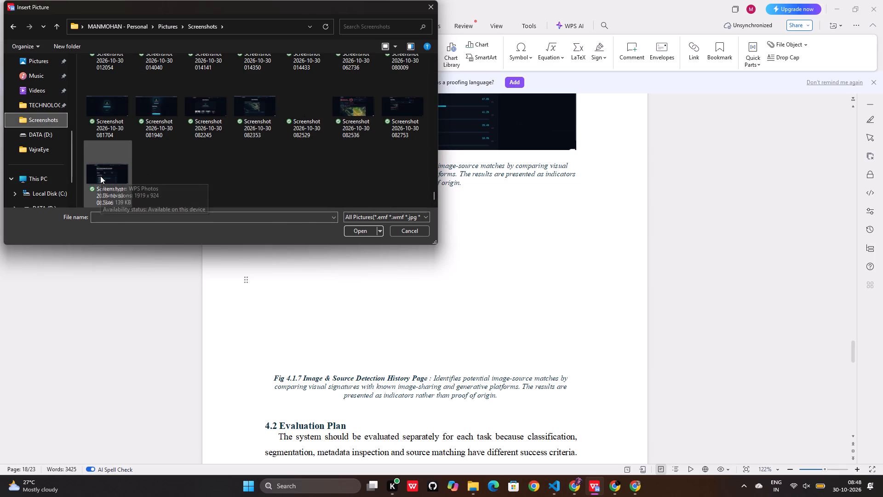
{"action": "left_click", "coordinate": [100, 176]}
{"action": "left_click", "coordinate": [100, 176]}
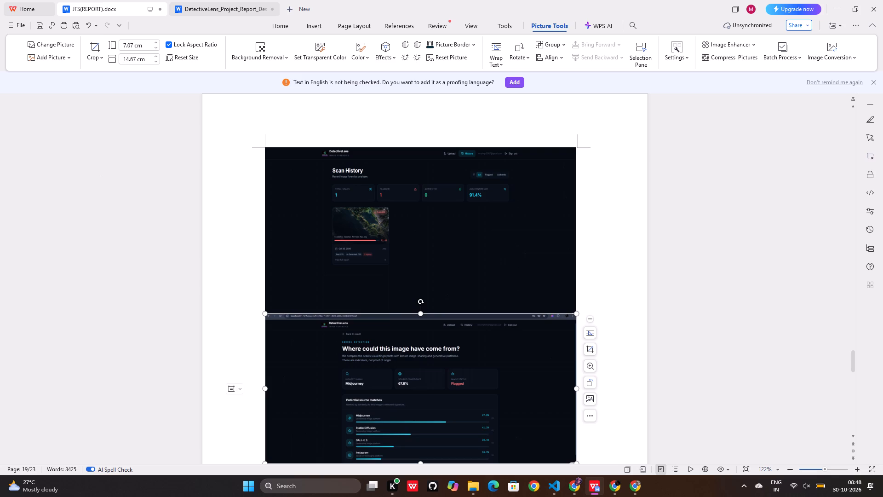
Examine how the screenshots and captions of Figs 4.1.5 to 4.1.7 are laid out across their pages.
{"action": "scroll", "coordinate": [389, 340], "scroll_direction": "down", "scroll_amount": 2}
{"action": "scroll", "coordinate": [446, 303], "scroll_direction": "down", "scroll_amount": 2}
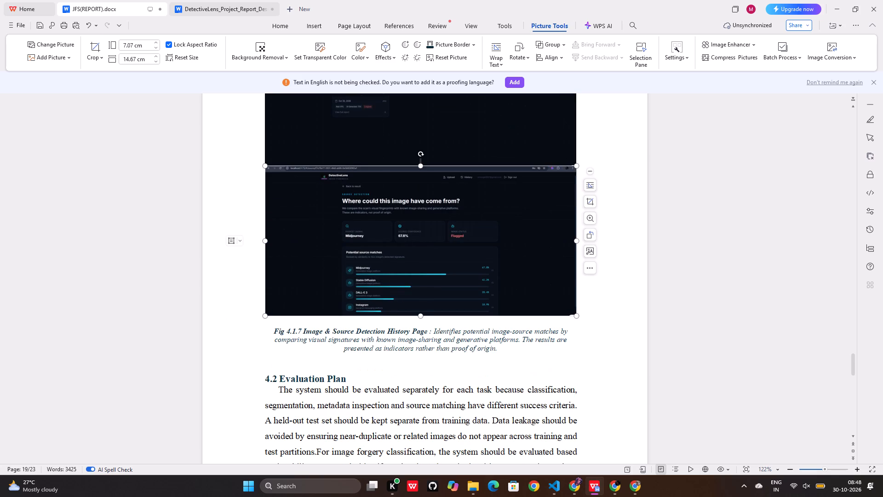
{"action": "scroll", "coordinate": [598, 149], "scroll_direction": "up", "scroll_amount": 15}
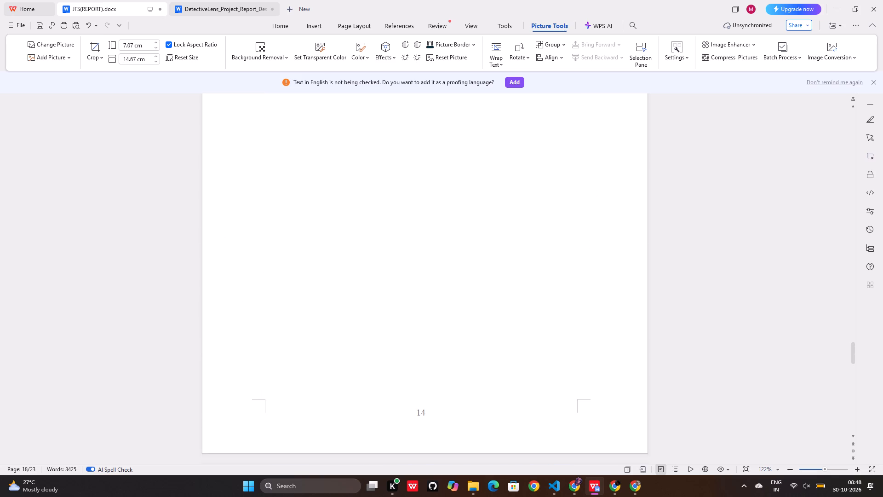
{"action": "scroll", "coordinate": [598, 149], "scroll_direction": "up", "scroll_amount": 6}
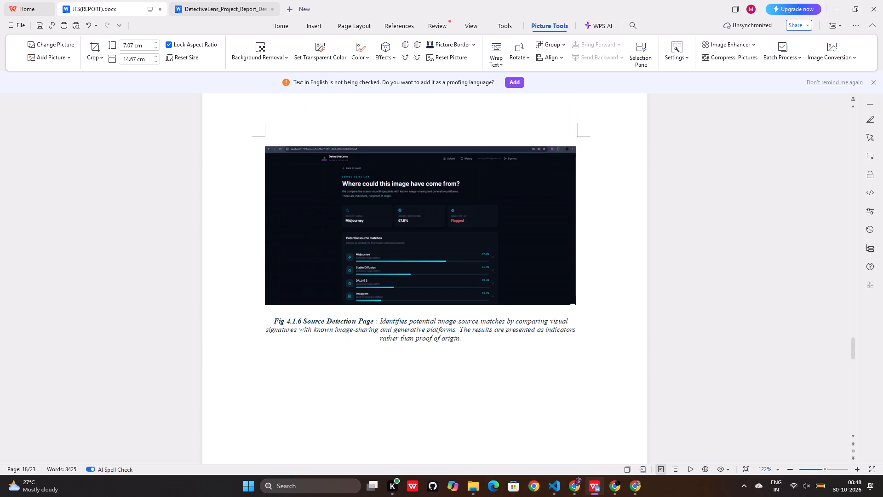
{"action": "scroll", "coordinate": [598, 149], "scroll_direction": "down", "scroll_amount": 1}
{"action": "scroll", "coordinate": [598, 149], "scroll_direction": "up", "scroll_amount": 6}
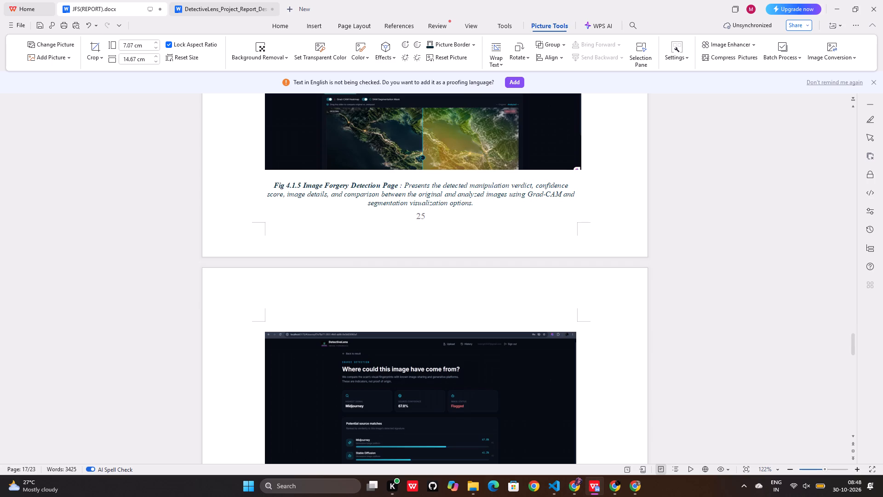
{"action": "scroll", "coordinate": [595, 151], "scroll_direction": "down", "scroll_amount": 20}
{"action": "scroll", "coordinate": [595, 151], "scroll_direction": "down", "scroll_amount": 1}
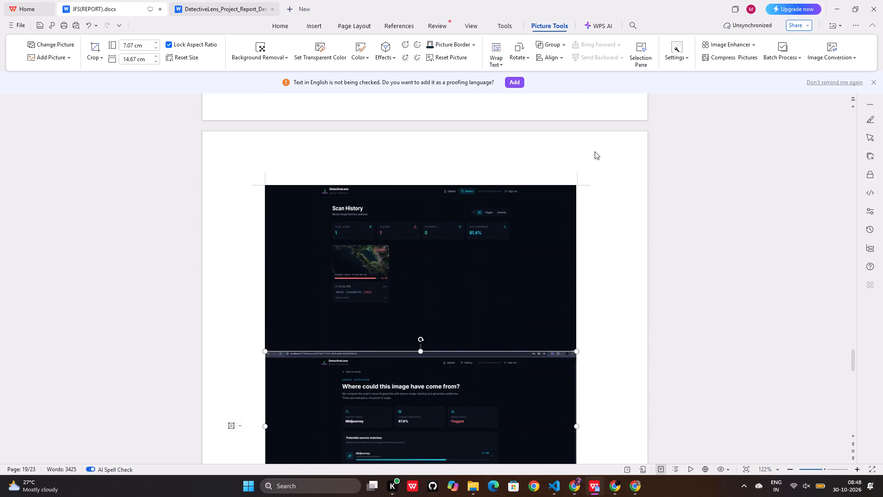
{"action": "scroll", "coordinate": [595, 151], "scroll_direction": "down", "scroll_amount": 3}
Shrink the Scan History screenshot slightly, keeping its proportions.
{"action": "left_click", "coordinate": [559, 143]}
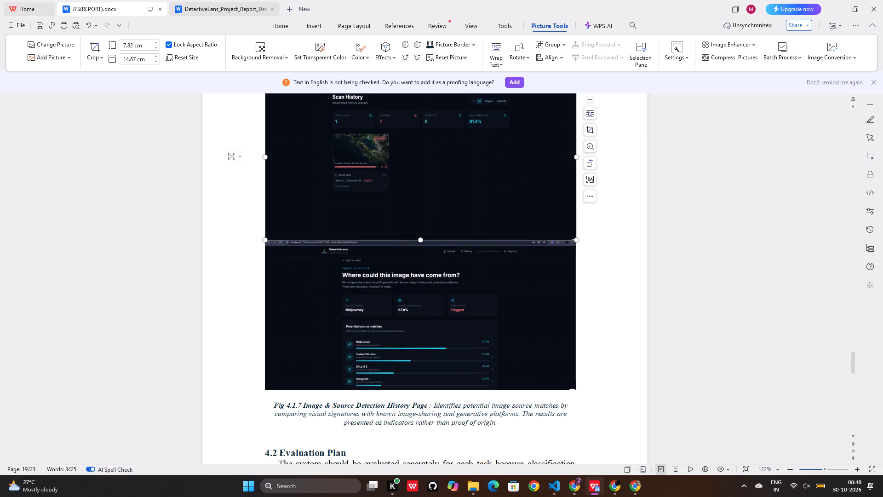
{"action": "scroll", "coordinate": [454, 269], "scroll_direction": "up", "scroll_amount": 19}
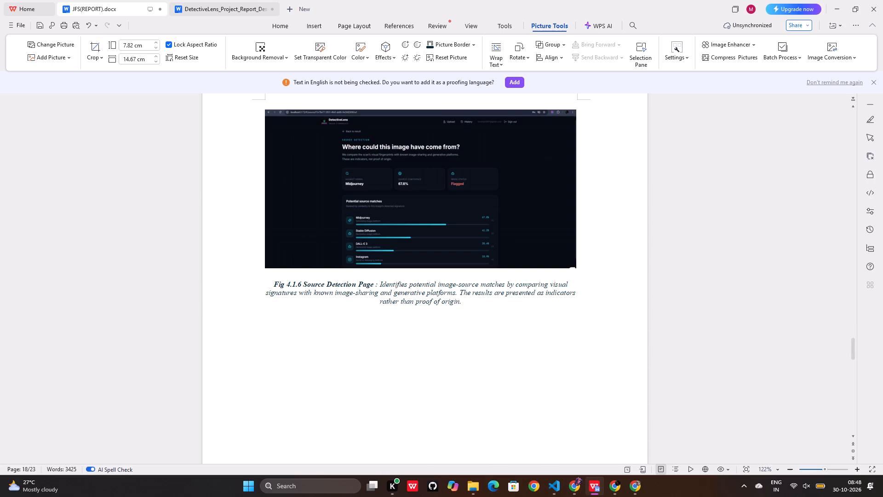
{"action": "scroll", "coordinate": [433, 284], "scroll_direction": "down", "scroll_amount": 10}
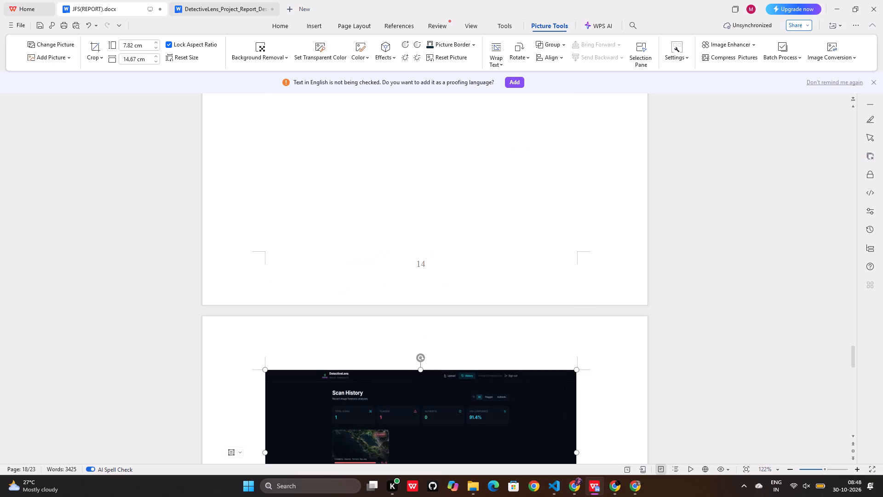
{"action": "scroll", "coordinate": [433, 284], "scroll_direction": "down", "scroll_amount": 4}
{"action": "left_click", "coordinate": [432, 287]}
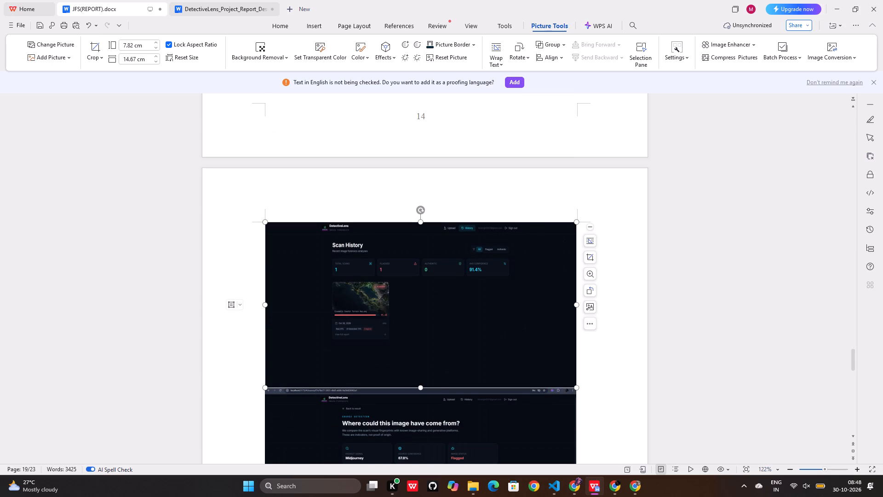
{"action": "left_click_drag", "start_coordinate": [575, 223], "coordinate": [566, 237]}
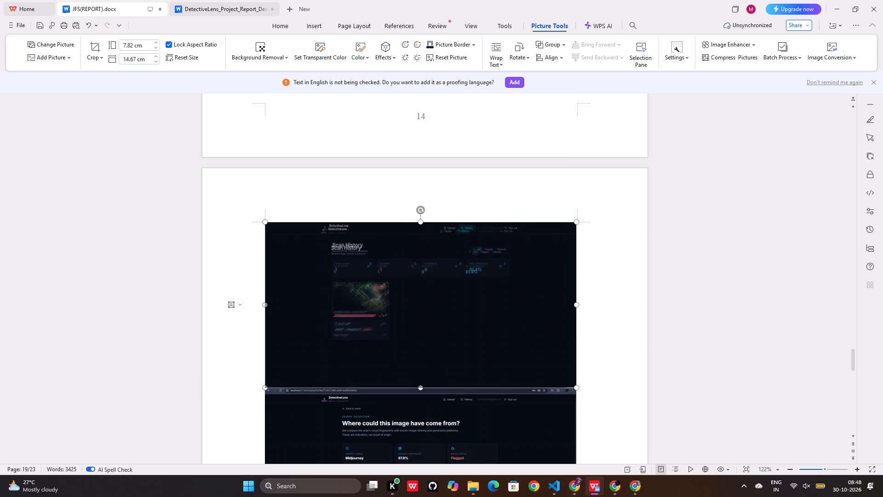
{"action": "left_click_drag", "start_coordinate": [566, 237], "coordinate": [560, 242]}
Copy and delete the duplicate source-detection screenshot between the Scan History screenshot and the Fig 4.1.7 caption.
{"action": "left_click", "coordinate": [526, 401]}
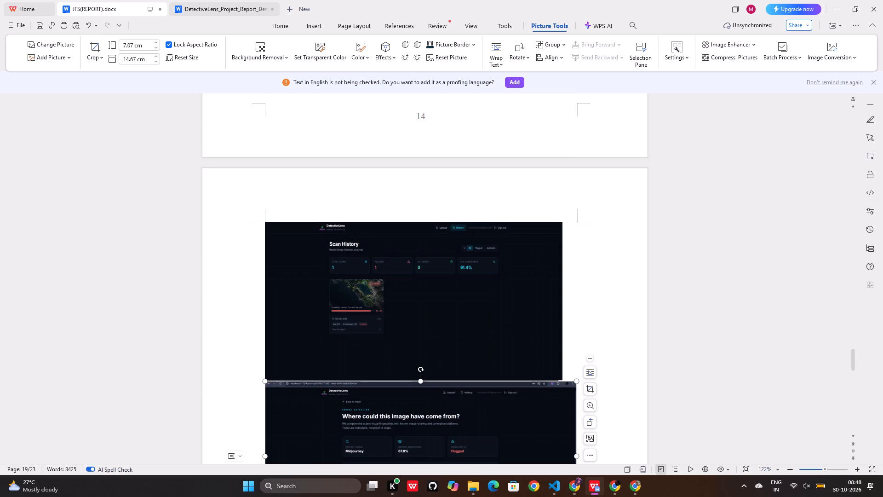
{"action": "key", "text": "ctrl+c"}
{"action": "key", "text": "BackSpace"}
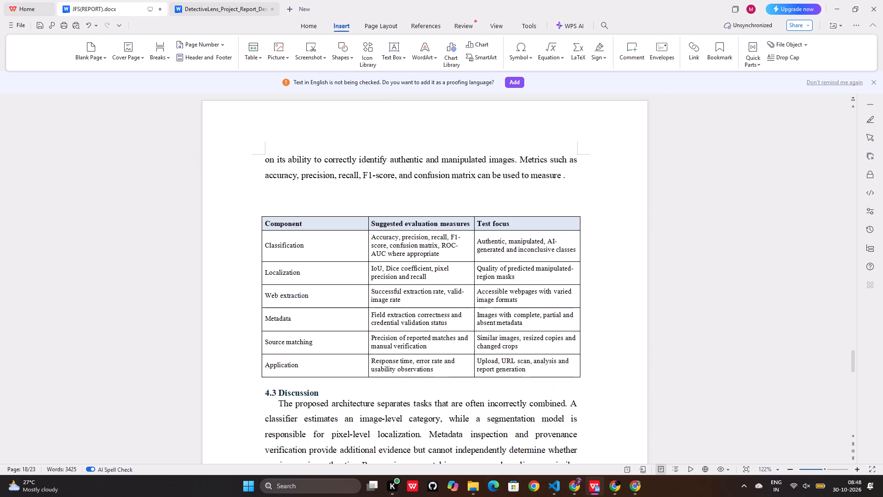
Check how the screenshots and captions of Figs 4.1.5 to 4.1.7 and the section 4.2 text and table spread across their pages.
{"action": "scroll", "coordinate": [501, 384], "scroll_direction": "up", "scroll_amount": 19}
{"action": "scroll", "coordinate": [501, 384], "scroll_direction": "up", "scroll_amount": 4}
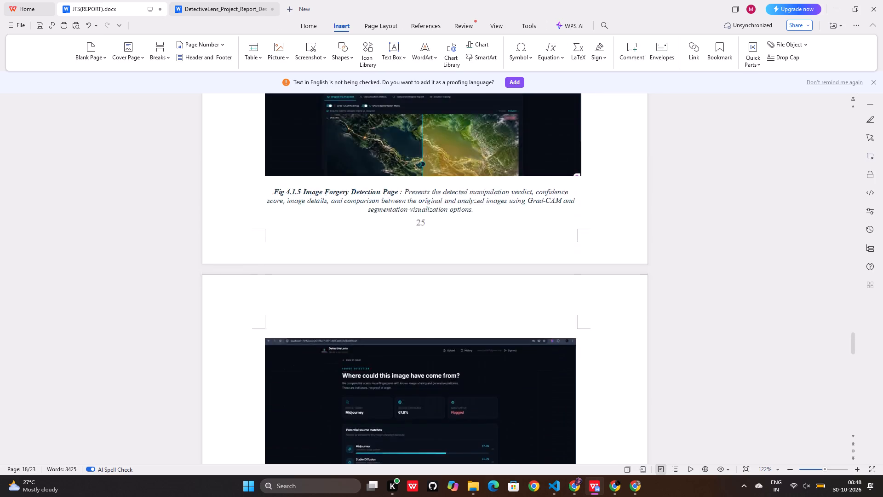
{"action": "scroll", "coordinate": [501, 384], "scroll_direction": "up", "scroll_amount": 6}
{"action": "scroll", "coordinate": [501, 384], "scroll_direction": "down", "scroll_amount": 13}
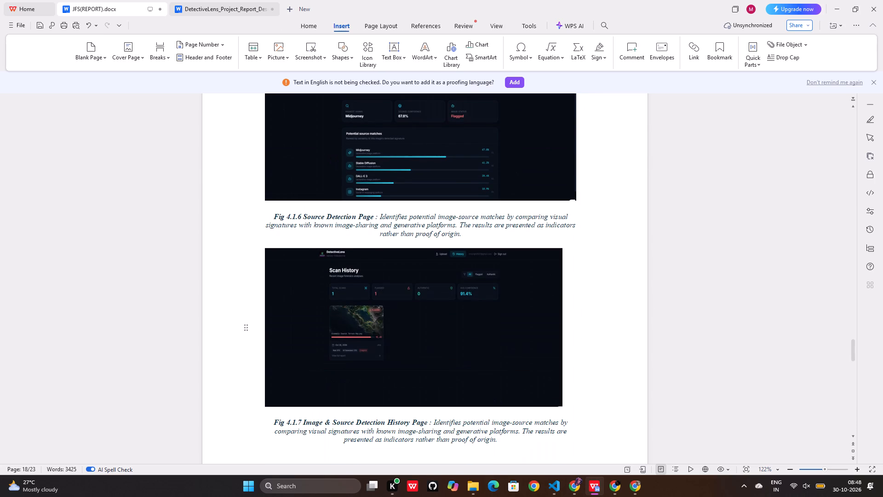
{"action": "scroll", "coordinate": [492, 361], "scroll_direction": "down", "scroll_amount": 11}
{"action": "scroll", "coordinate": [492, 361], "scroll_direction": "up", "scroll_amount": 2}
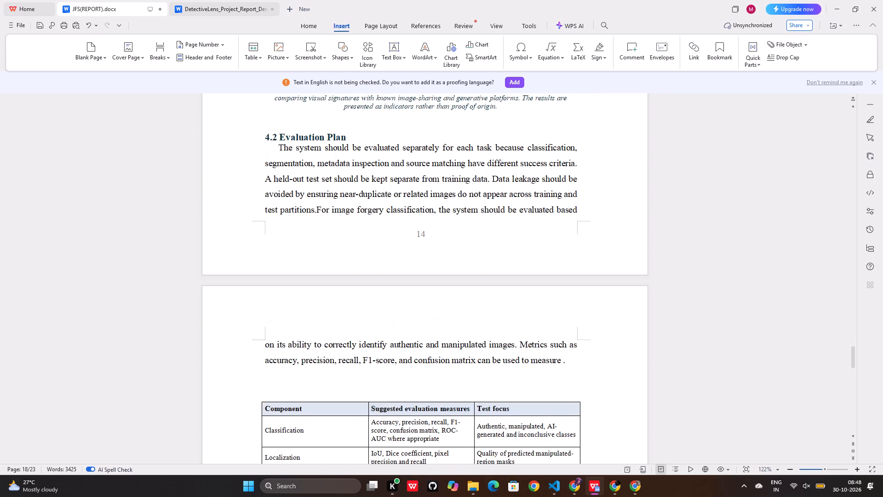
Remove the extra blank line between the Fig 4.1.7 caption and the 4.2 Evaluation Plan heading.
{"action": "scroll", "coordinate": [492, 361], "scroll_direction": "up", "scroll_amount": 2}
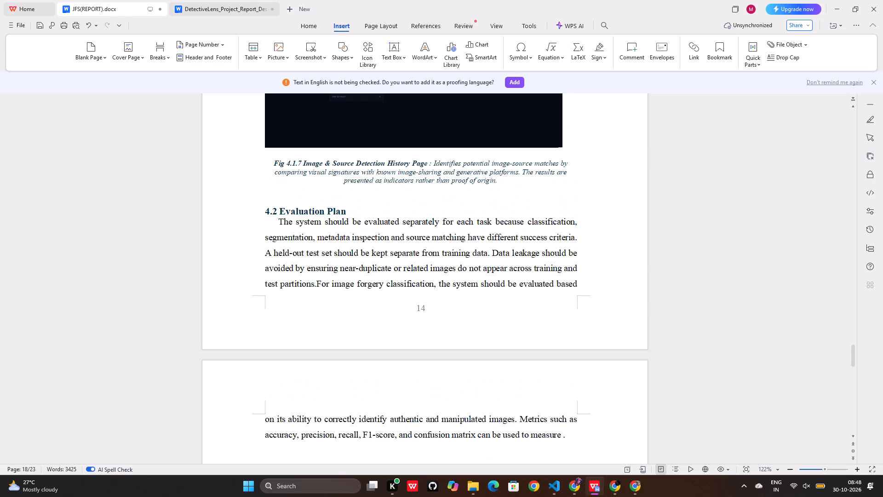
{"action": "left_click", "coordinate": [297, 198]}
{"action": "key", "text": "BackSpace"}
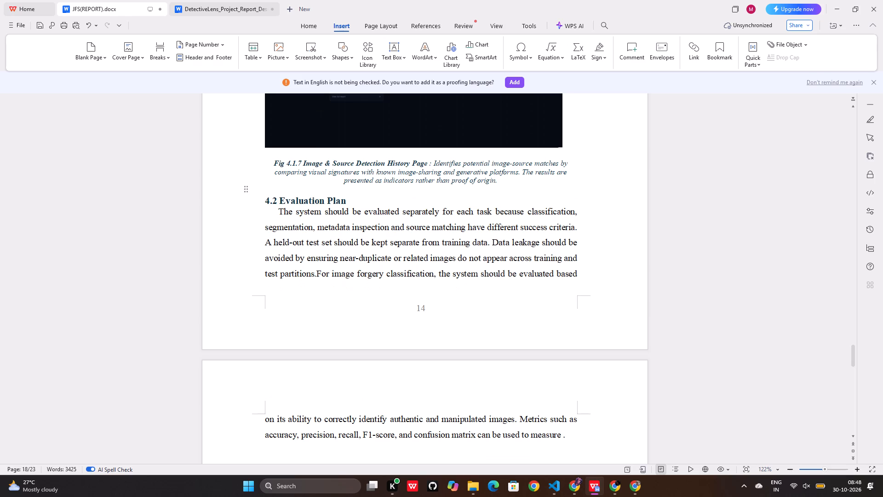
In section 4.2, remove the space between "based" and "on", and delete the spilled-over text from "such as accuracy" to "measure .".
{"action": "scroll", "coordinate": [573, 446], "scroll_direction": "down", "scroll_amount": 1}
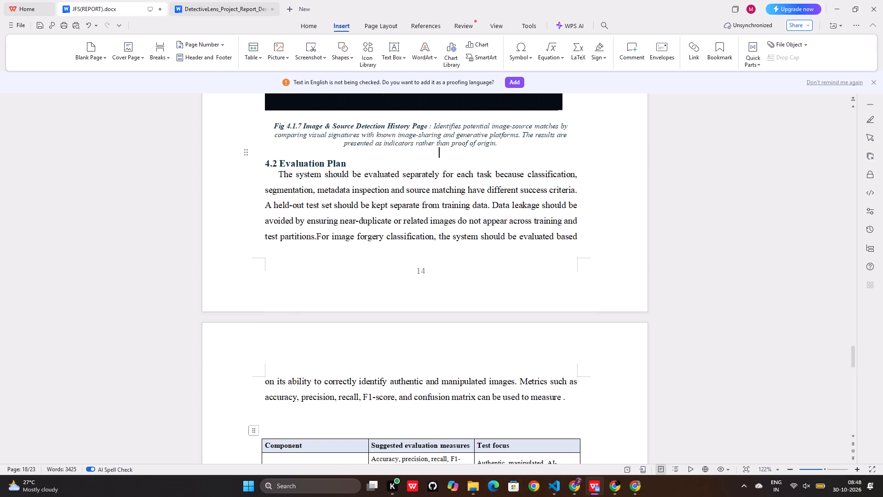
{"action": "left_click", "coordinate": [265, 382]}
{"action": "key", "text": "BackSpace"}
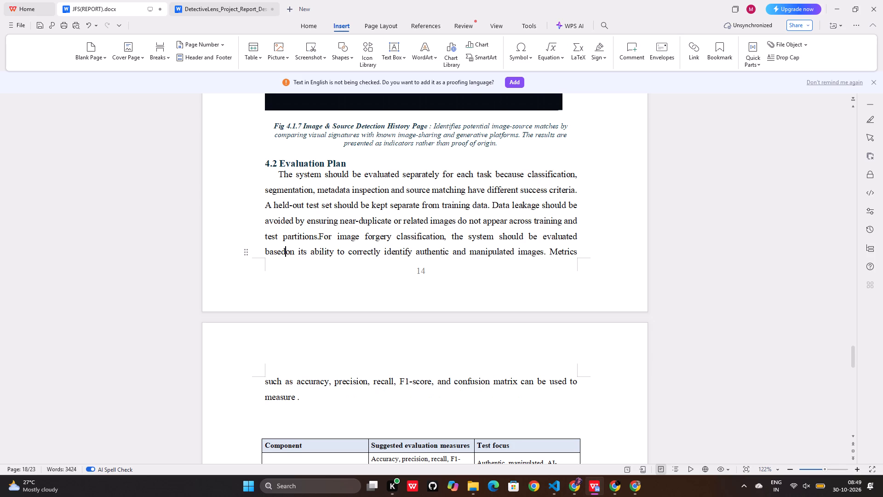
{"action": "left_click_drag", "start_coordinate": [300, 401], "coordinate": [262, 387]}
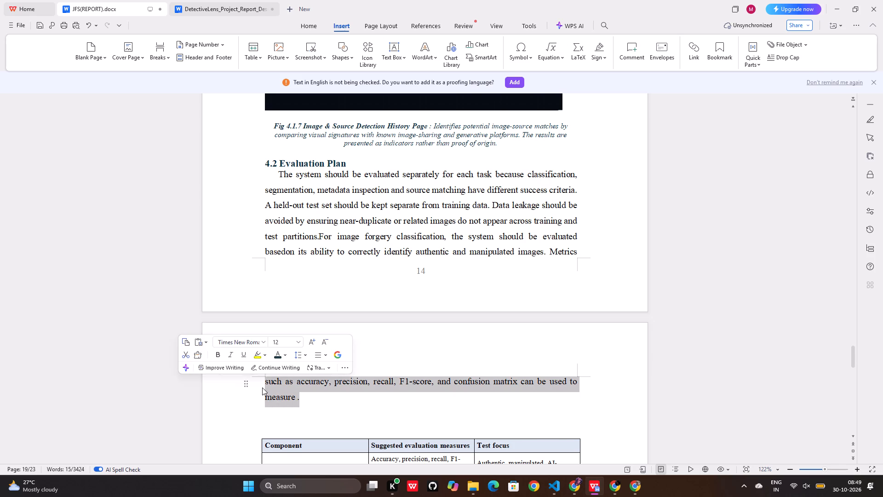
{"action": "key", "text": "BackSpace"}
Remove extra blank space above the evaluation measures table so it moves up the page.
{"action": "left_click", "coordinate": [268, 399]}
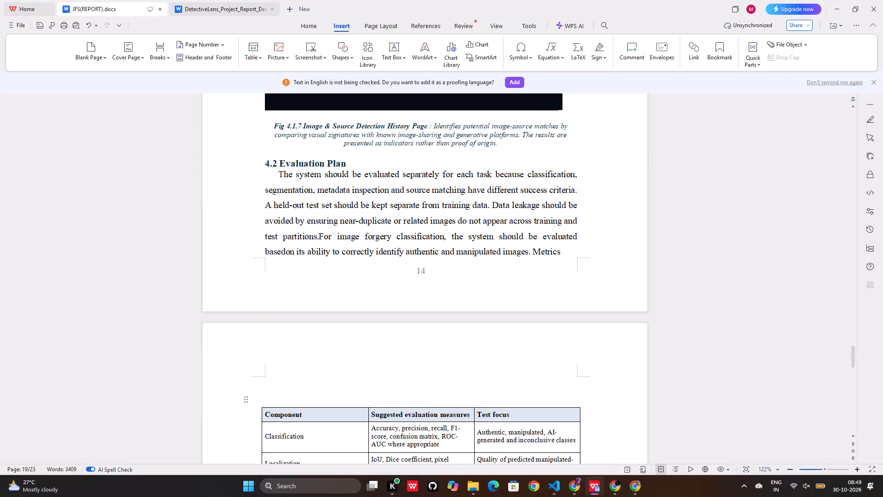
{"action": "key", "text": "BackSpace"}
{"action": "key", "text": "BackSpace"}
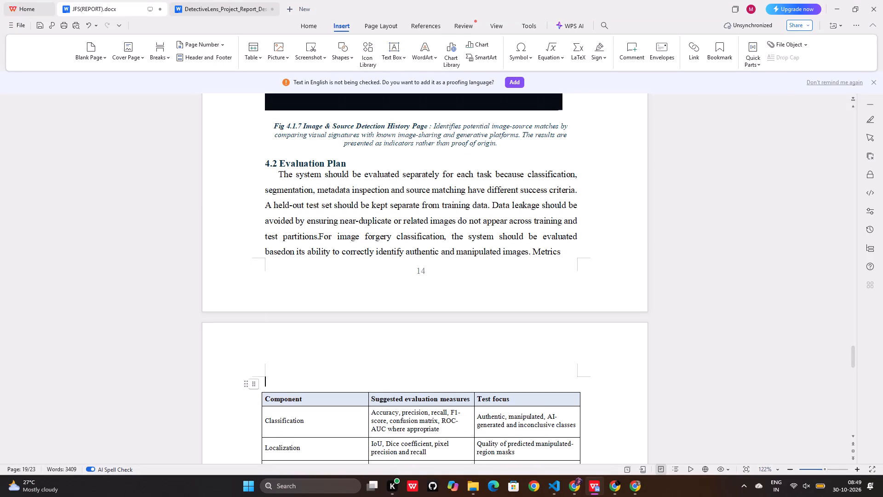
Delete the last limitation bullet, "Grad-CAM visualizations explain model influence…", along with its leftover bullet line before Chapter 5.
{"action": "scroll", "coordinate": [502, 310], "scroll_direction": "down", "scroll_amount": 19}
{"action": "scroll", "coordinate": [502, 311], "scroll_direction": "up", "scroll_amount": 1}
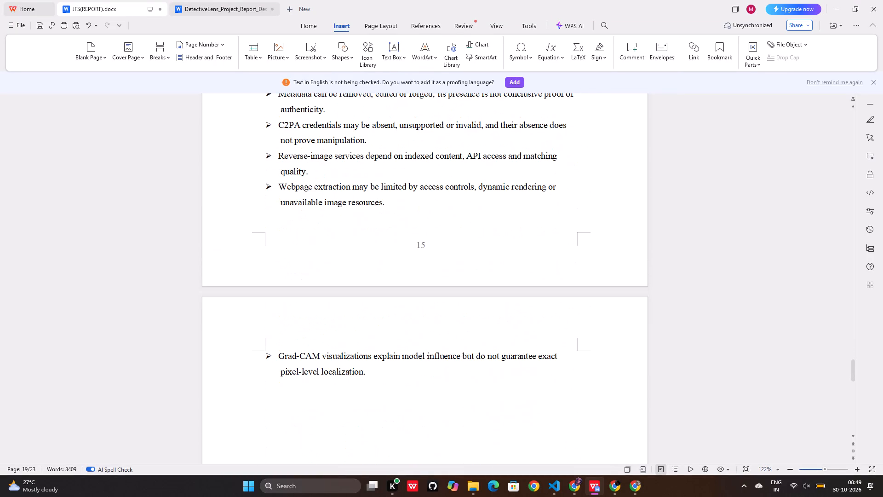
{"action": "left_click_drag", "start_coordinate": [373, 381], "coordinate": [245, 339]}
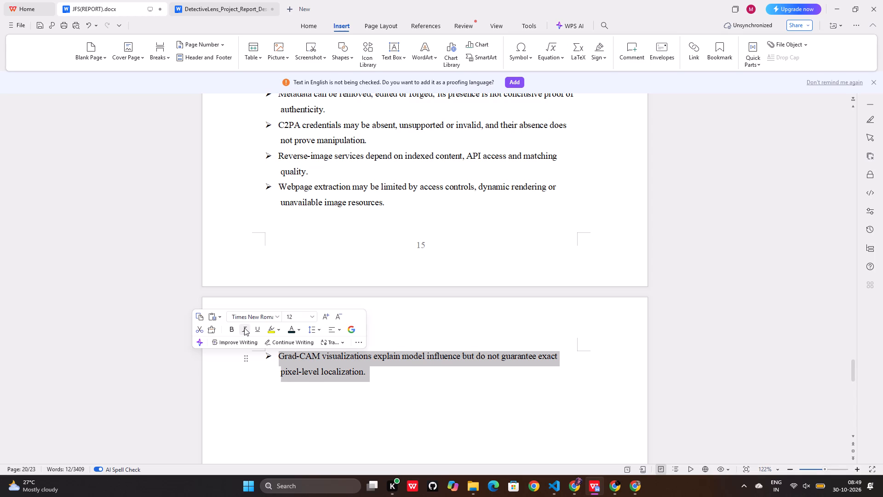
{"action": "key", "text": "BackSpace"}
{"action": "key", "text": "BackSpace"}
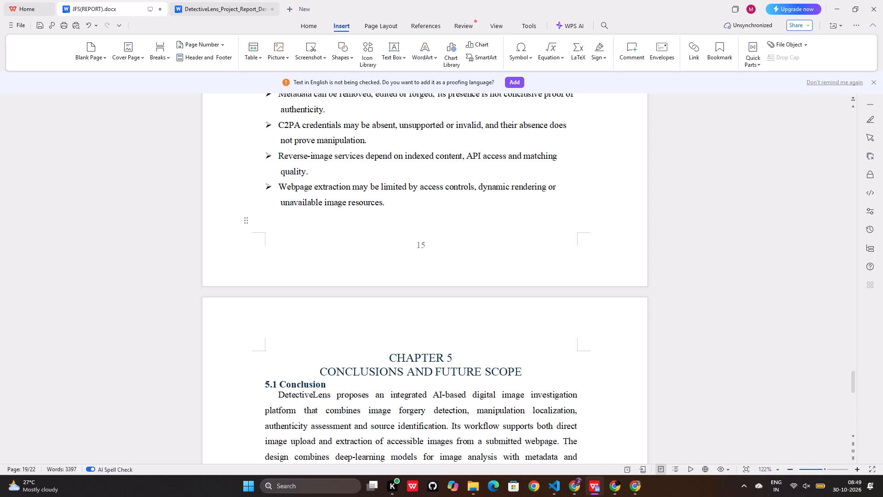
Recolour the REFERENCES heading to the dark blue used by the Chapter 5 headings.
{"action": "scroll", "coordinate": [402, 339], "scroll_direction": "down", "scroll_amount": 13}
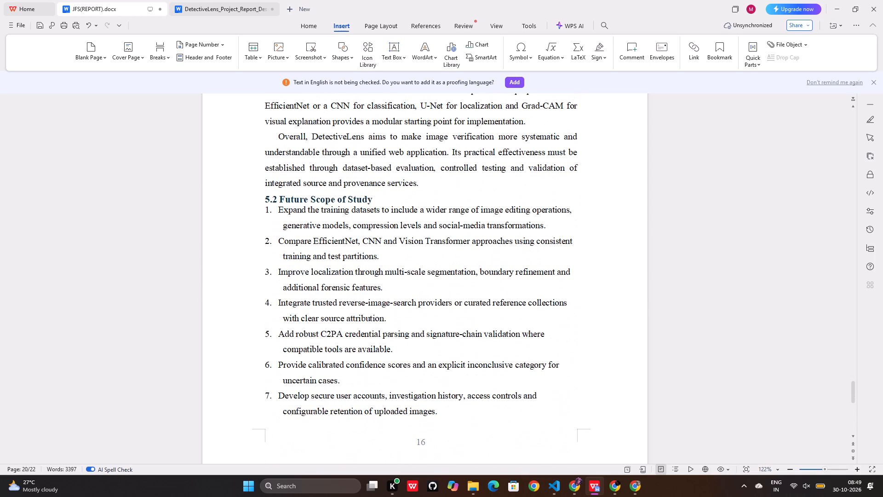
{"action": "scroll", "coordinate": [399, 337], "scroll_direction": "down", "scroll_amount": 9}
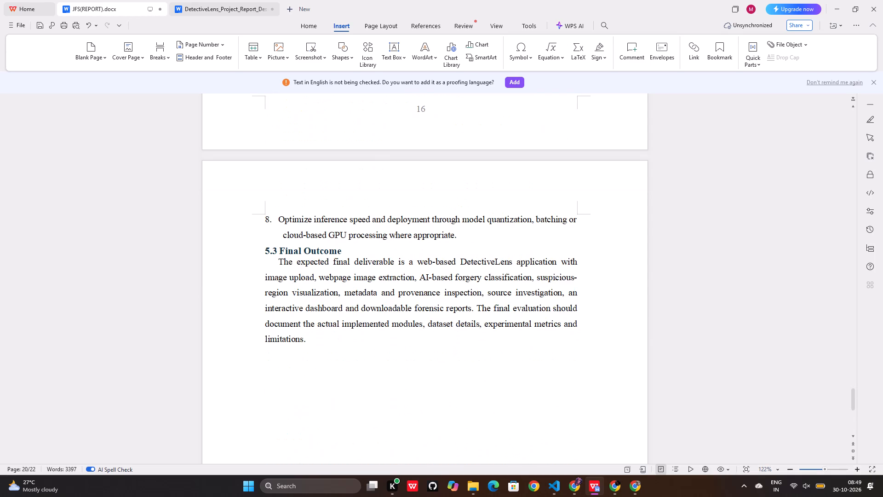
{"action": "scroll", "coordinate": [398, 337], "scroll_direction": "down", "scroll_amount": 14}
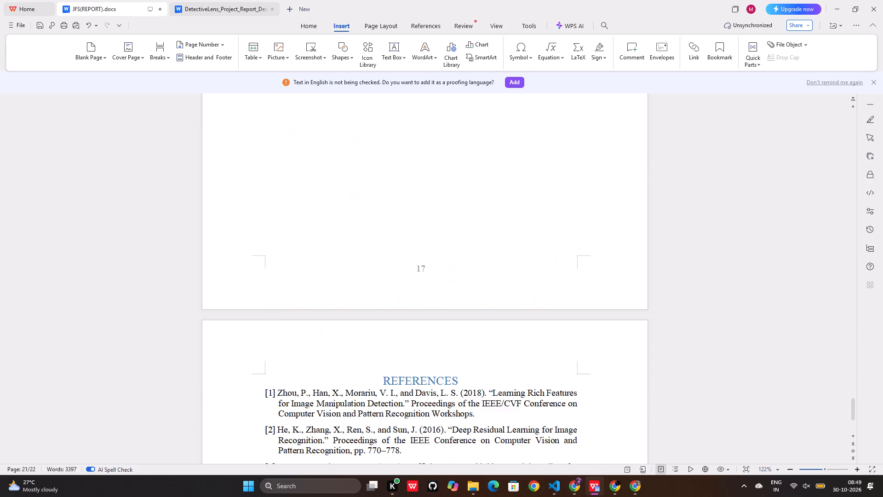
{"action": "scroll", "coordinate": [394, 340], "scroll_direction": "down", "scroll_amount": 3}
{"action": "left_click_drag", "start_coordinate": [475, 237], "coordinate": [411, 237]}
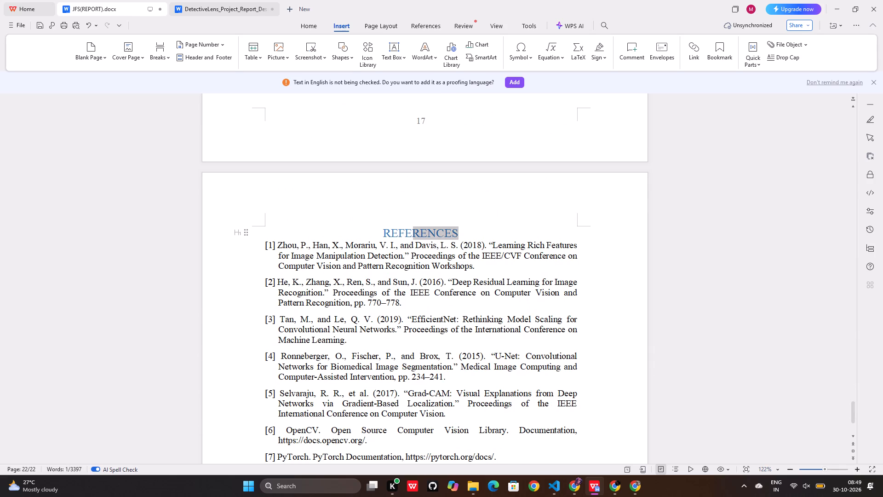
{"action": "left_click_drag", "start_coordinate": [411, 237], "coordinate": [380, 232]}
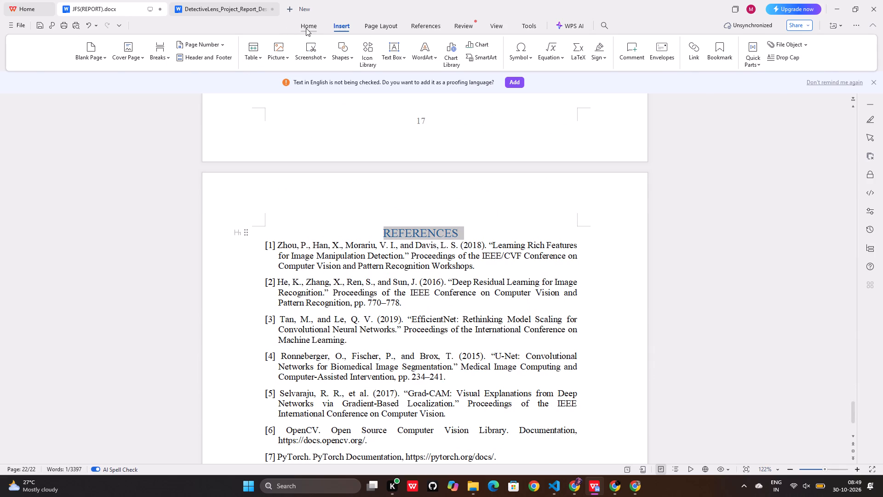
{"action": "left_click", "coordinate": [306, 28]}
{"action": "left_click", "coordinate": [206, 62]}
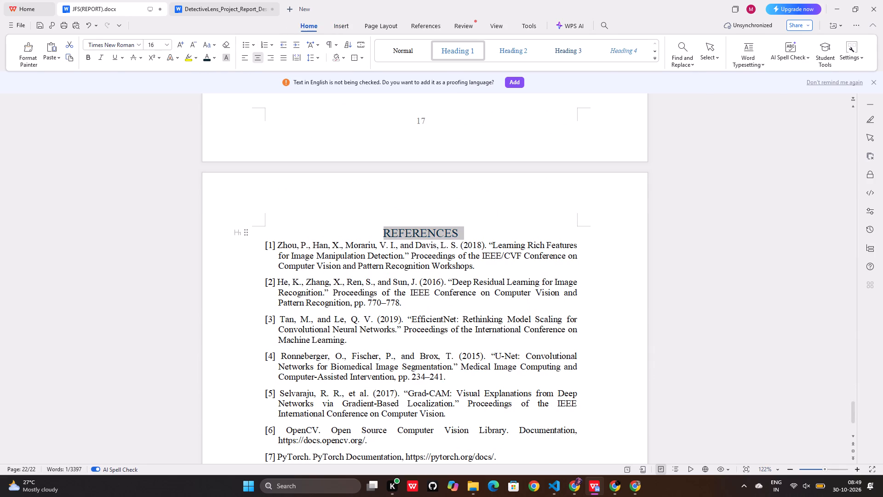
{"action": "left_click", "coordinate": [509, 209]}
Increase the line spacing of the REFERENCES heading and all twelve reference entries to match the report's body text.
{"action": "scroll", "coordinate": [481, 232], "scroll_direction": "down", "scroll_amount": 8}
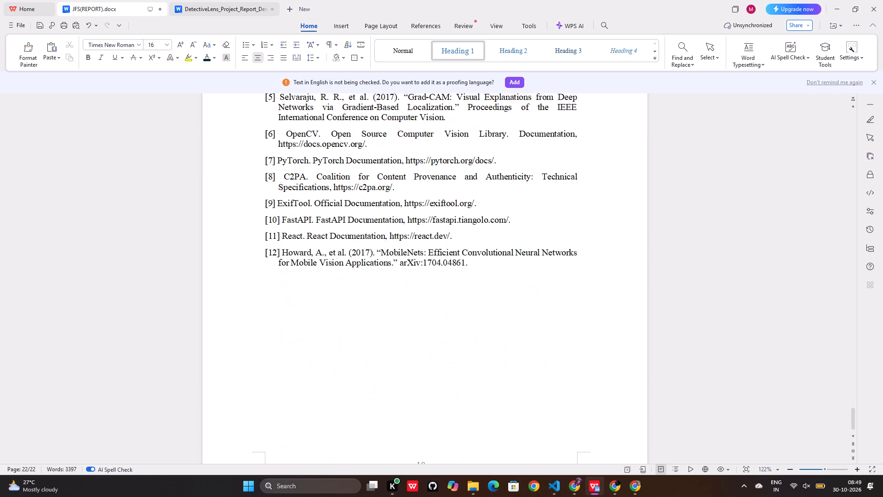
{"action": "scroll", "coordinate": [481, 232], "scroll_direction": "up", "scroll_amount": 5}
{"action": "left_click_drag", "start_coordinate": [282, 120], "coordinate": [281, 121]}
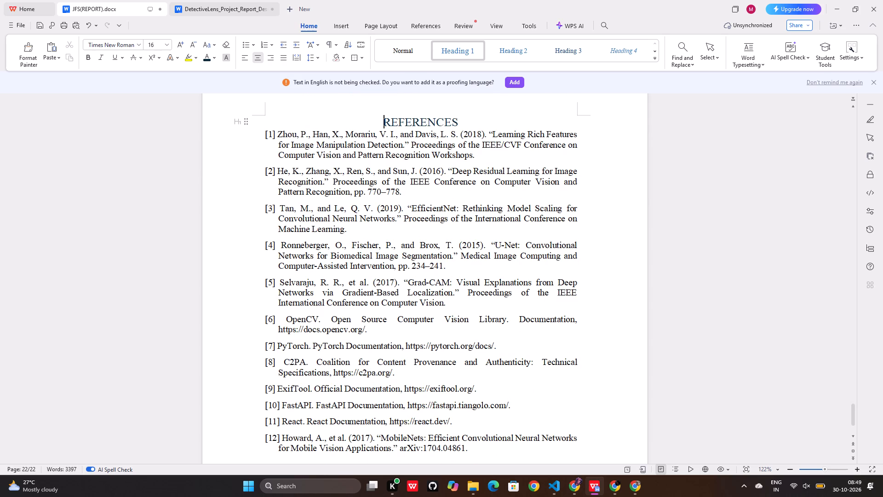
{"action": "left_click_drag", "start_coordinate": [281, 121], "coordinate": [512, 449]}
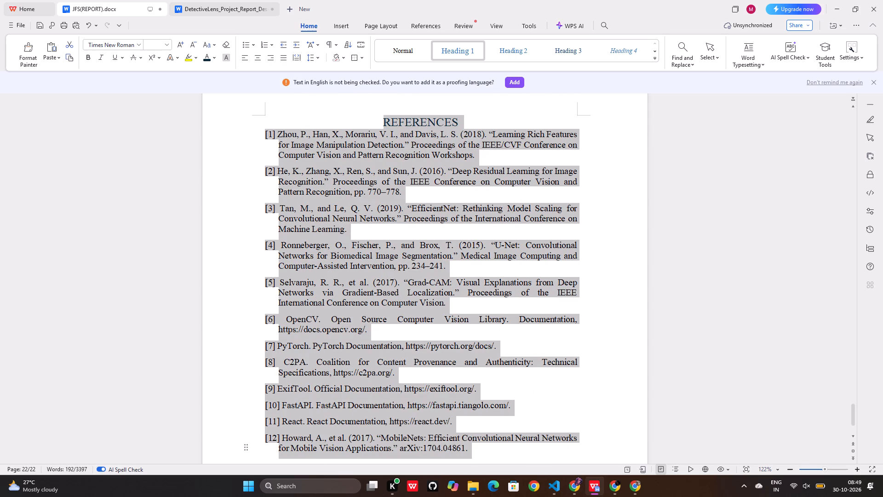
{"action": "left_click", "coordinate": [319, 58]}
{"action": "left_click", "coordinate": [327, 97]}
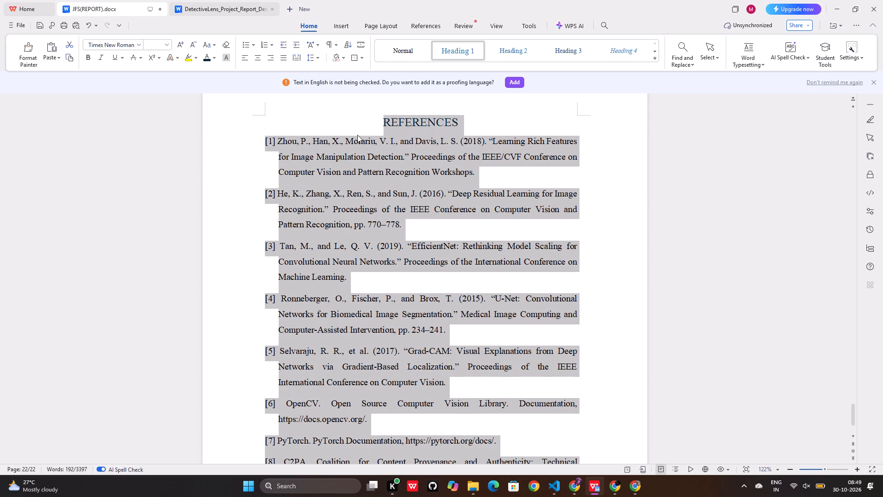
{"action": "left_click", "coordinate": [578, 186]}
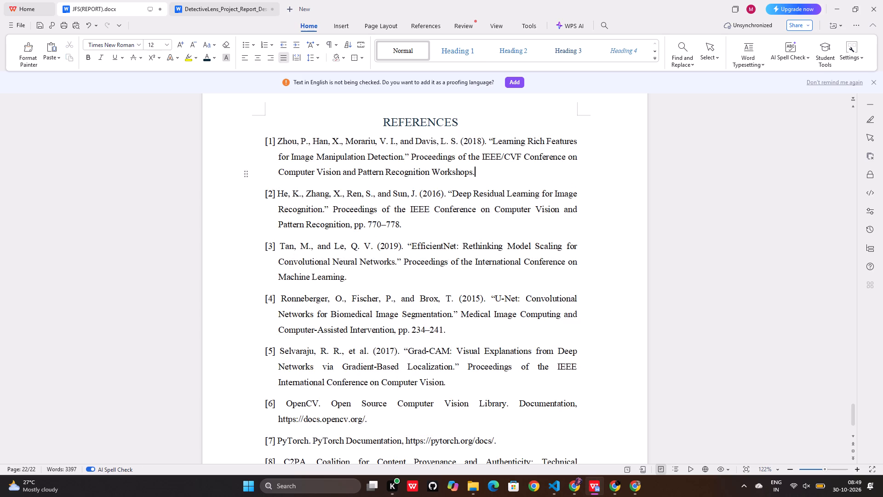
Review the report's layout from the references back through Chapters 5 and 4 to section 3.7 Proposed System Architecture.
{"action": "scroll", "coordinate": [578, 186], "scroll_direction": "down", "scroll_amount": 10}
{"action": "scroll", "coordinate": [578, 187], "scroll_direction": "up", "scroll_amount": 7}
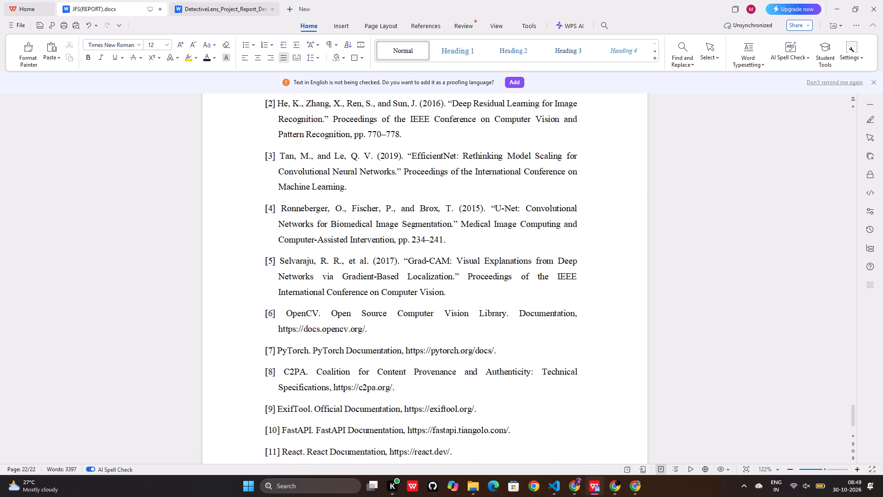
{"action": "scroll", "coordinate": [578, 187], "scroll_direction": "up", "scroll_amount": 19}
{"action": "scroll", "coordinate": [556, 201], "scroll_direction": "up", "scroll_amount": 3}
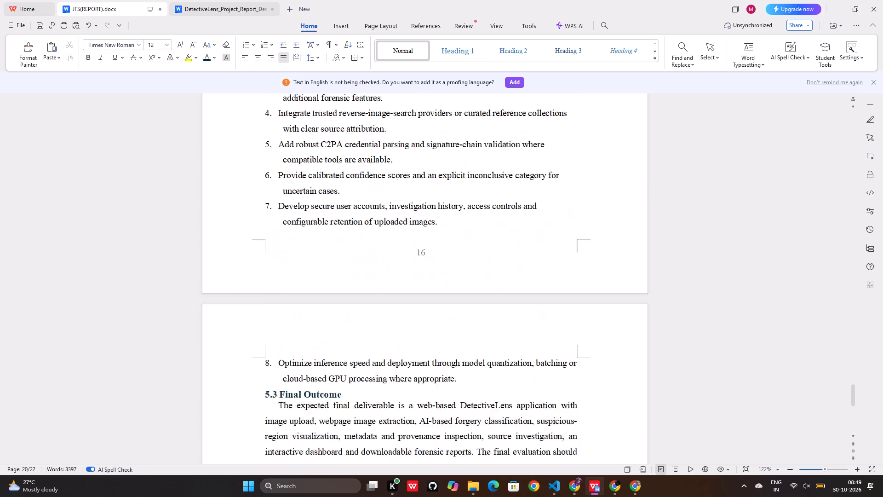
{"action": "scroll", "coordinate": [556, 201], "scroll_direction": "up", "scroll_amount": 11}
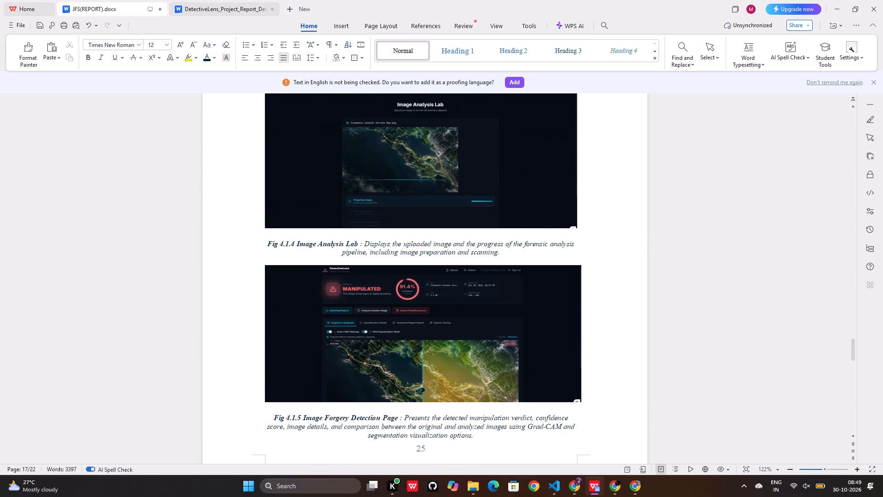
{"action": "scroll", "coordinate": [556, 201], "scroll_direction": "up", "scroll_amount": 4}
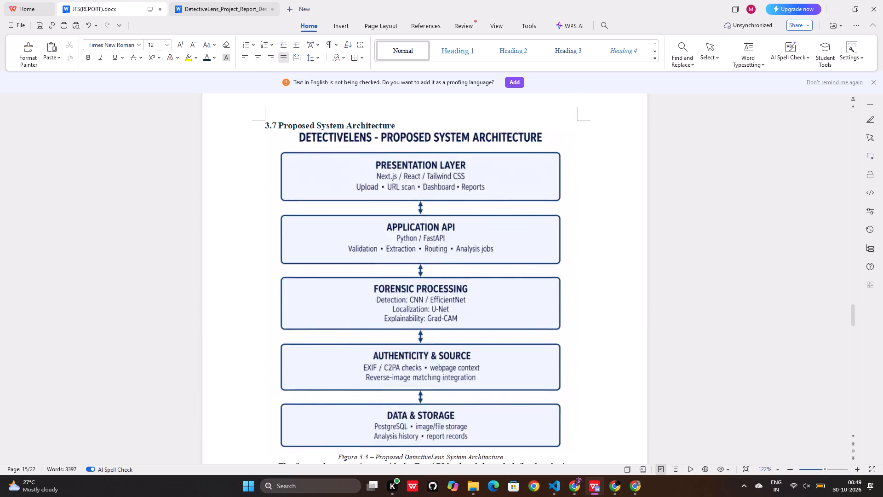
{"action": "scroll", "coordinate": [556, 201], "scroll_direction": "up", "scroll_amount": 2}
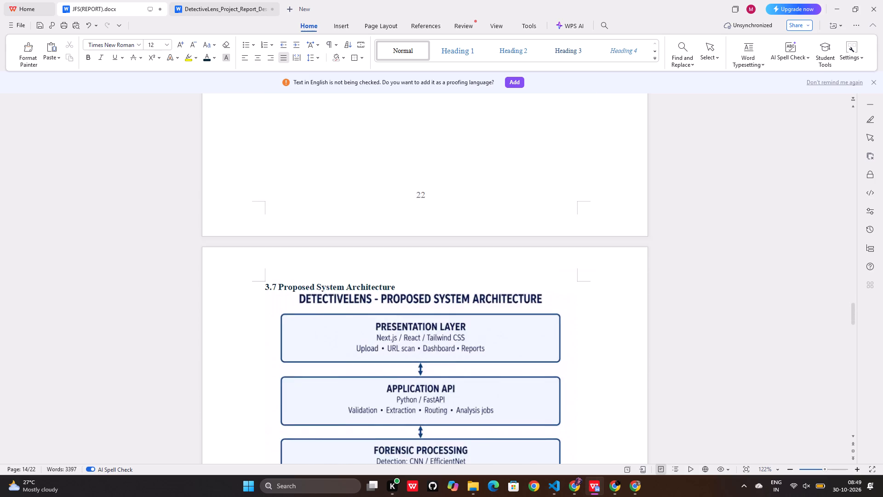
{"action": "scroll", "coordinate": [556, 201], "scroll_direction": "up", "scroll_amount": 1}
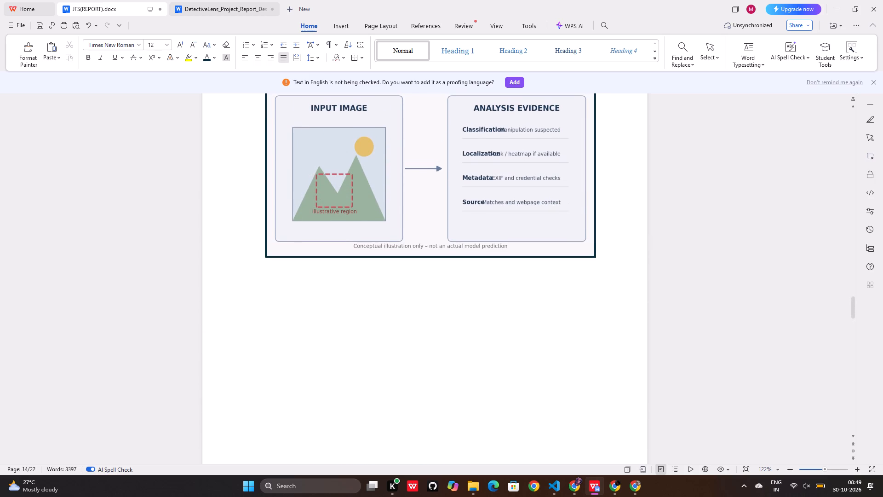
{"action": "left_click", "coordinate": [548, 201], "text": "ctrl"}
{"action": "key", "text": "ctrl+c"}
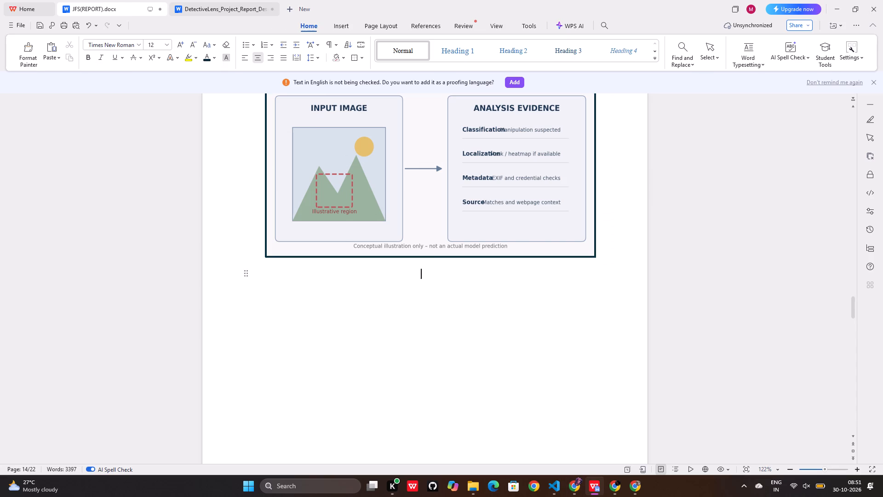
{"action": "key", "text": "Return"}
{"action": "key", "text": "ctrl+v"}
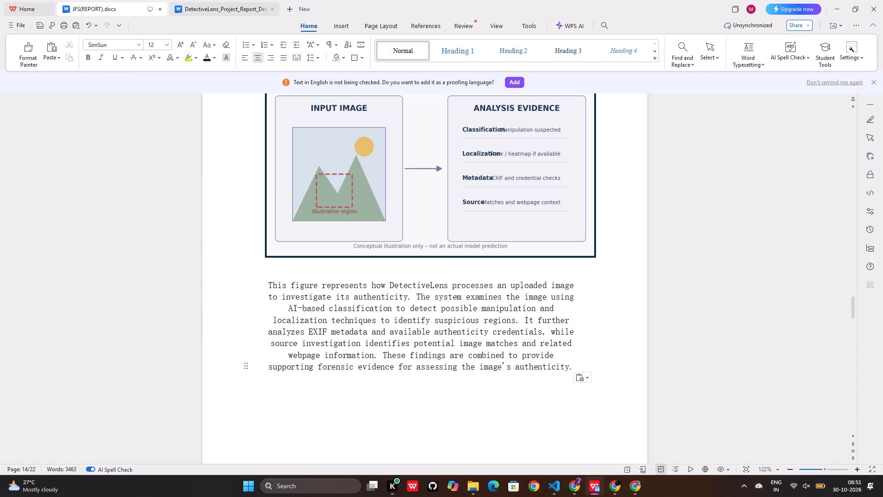
Format the pasted figure description as Times New Roman, size 10, justified, with black text.
{"action": "left_click_drag", "start_coordinate": [269, 285], "coordinate": [570, 376]}
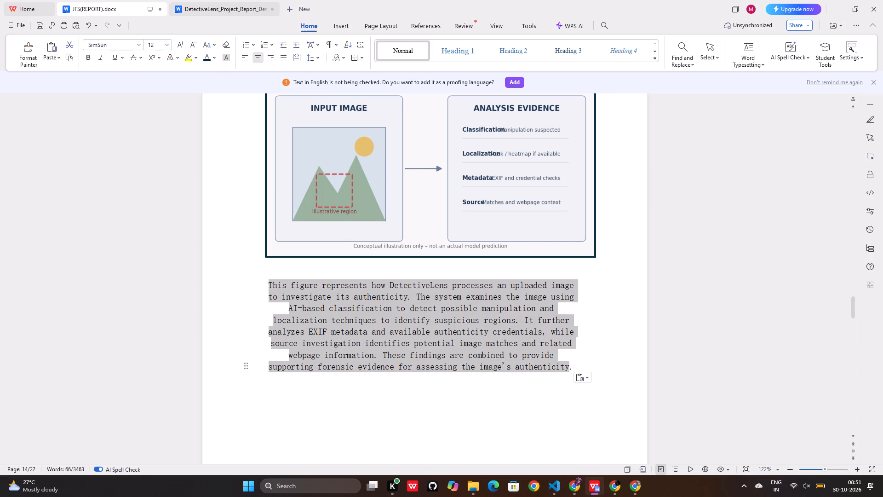
{"action": "left_click_drag", "start_coordinate": [570, 376], "coordinate": [573, 376]}
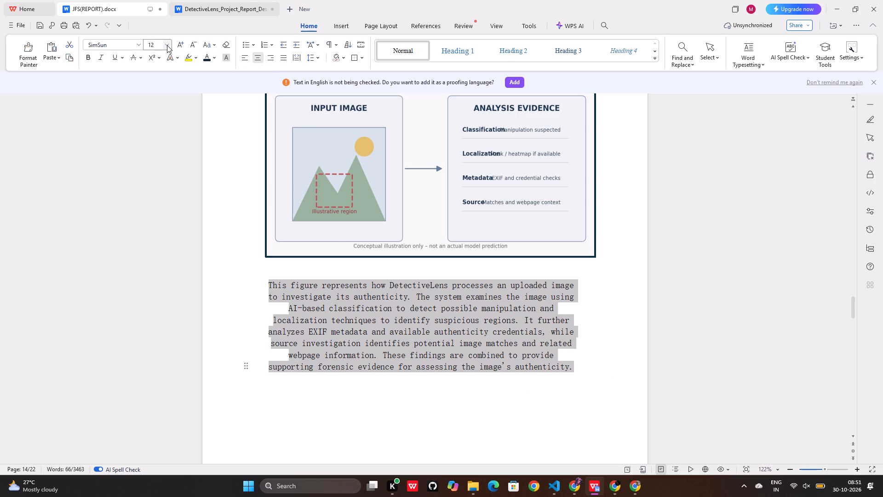
{"action": "left_click", "coordinate": [202, 61]}
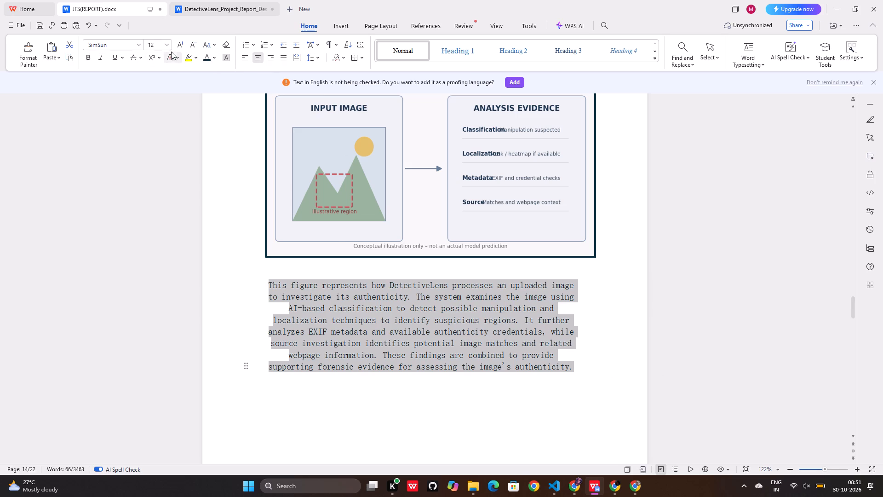
{"action": "left_click", "coordinate": [142, 46]}
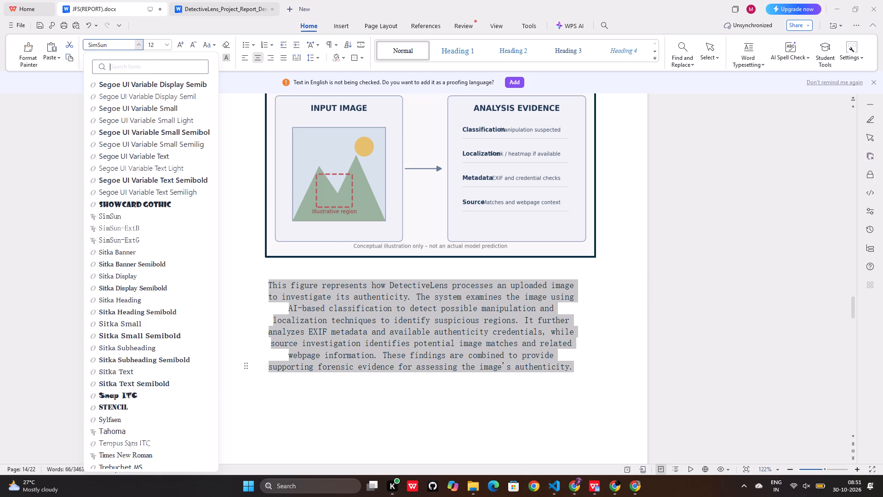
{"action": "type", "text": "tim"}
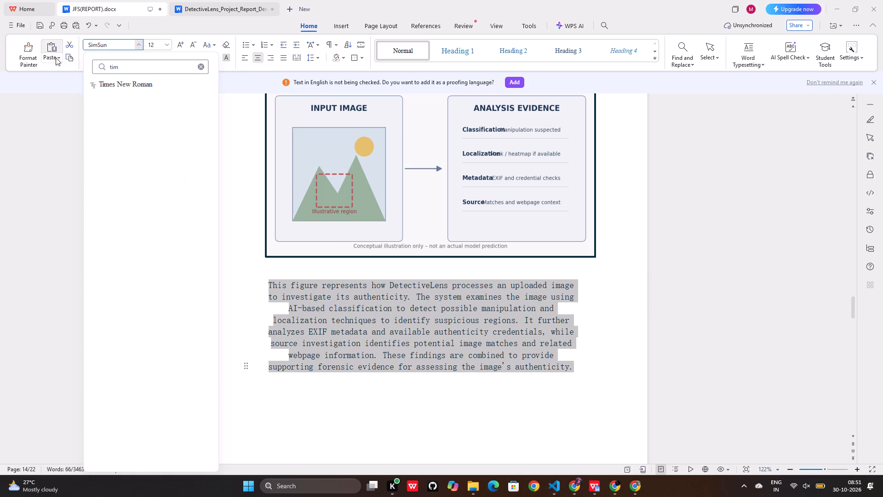
{"action": "left_click", "coordinate": [158, 85]}
{"action": "left_click", "coordinate": [169, 46]}
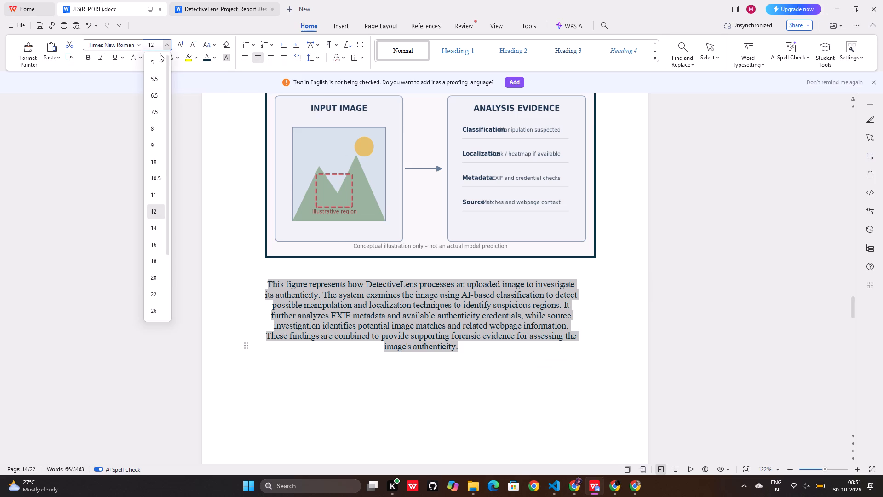
{"action": "left_click", "coordinate": [152, 162]}
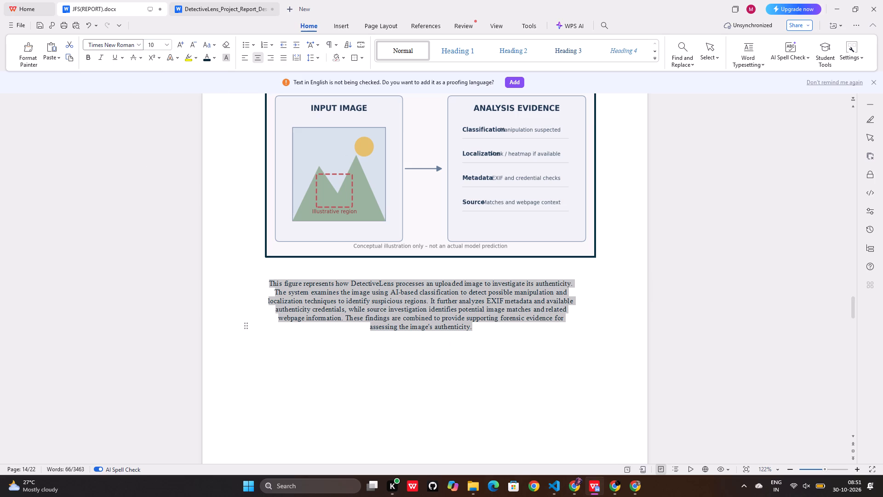
{"action": "key", "text": "ctrl+j"}
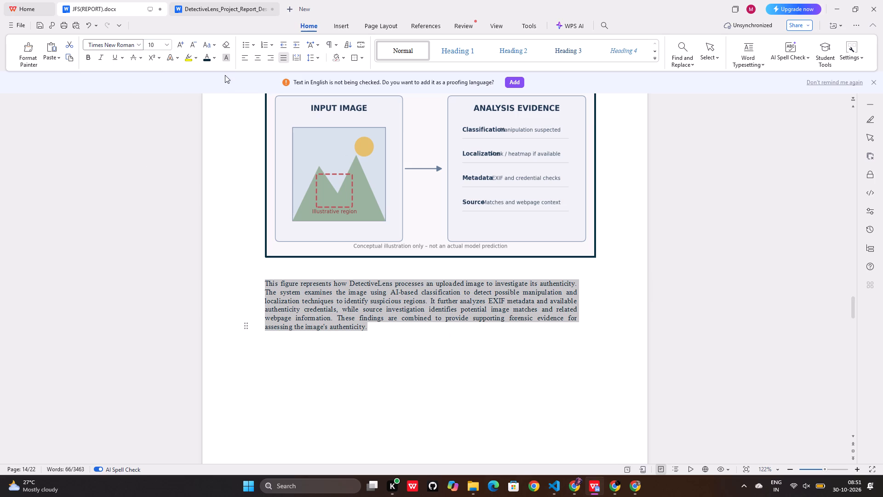
{"action": "left_click", "coordinate": [212, 59]}
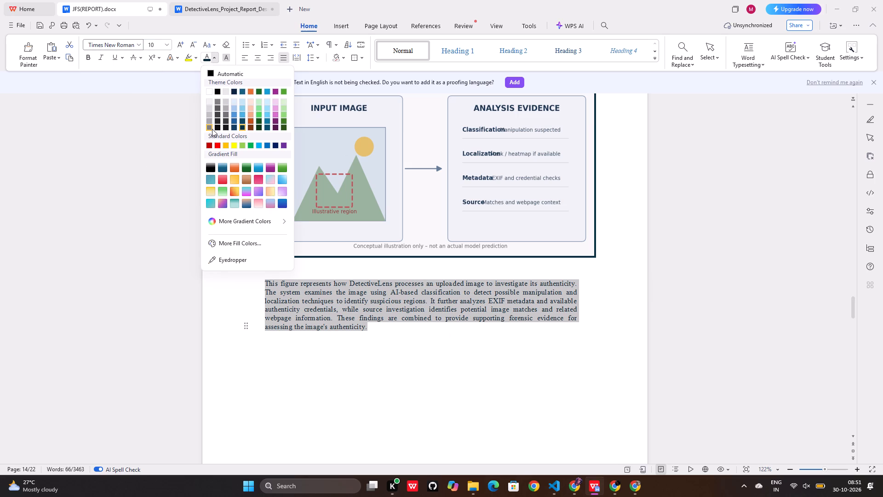
{"action": "left_click", "coordinate": [218, 127]}
{"action": "left_click", "coordinate": [405, 364]}
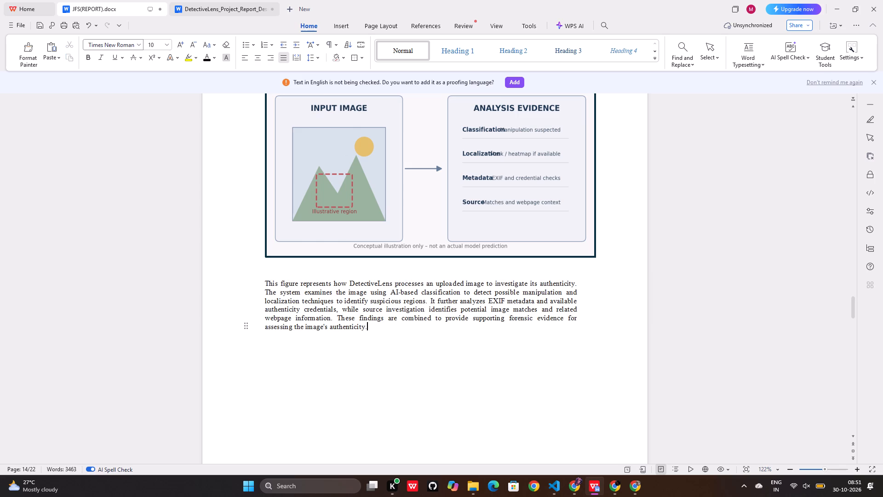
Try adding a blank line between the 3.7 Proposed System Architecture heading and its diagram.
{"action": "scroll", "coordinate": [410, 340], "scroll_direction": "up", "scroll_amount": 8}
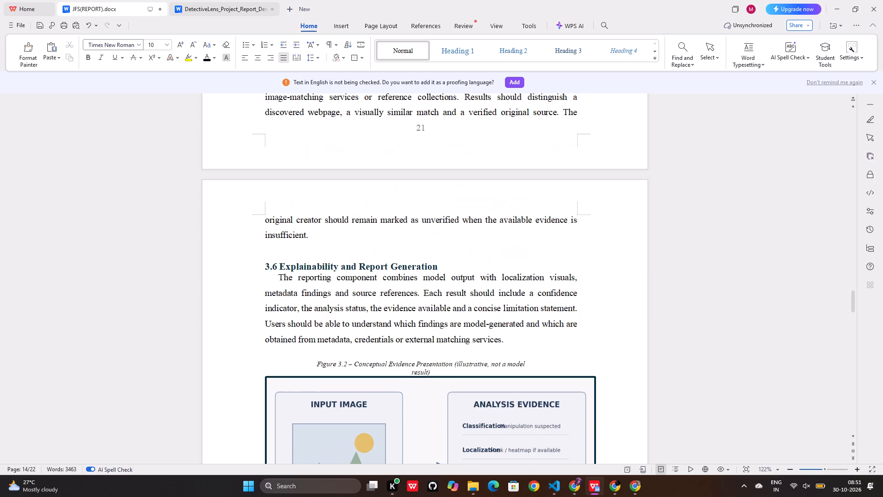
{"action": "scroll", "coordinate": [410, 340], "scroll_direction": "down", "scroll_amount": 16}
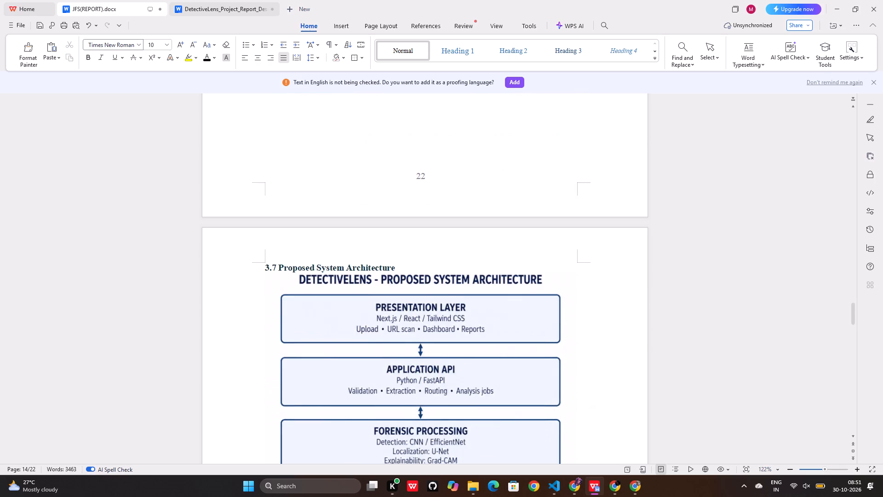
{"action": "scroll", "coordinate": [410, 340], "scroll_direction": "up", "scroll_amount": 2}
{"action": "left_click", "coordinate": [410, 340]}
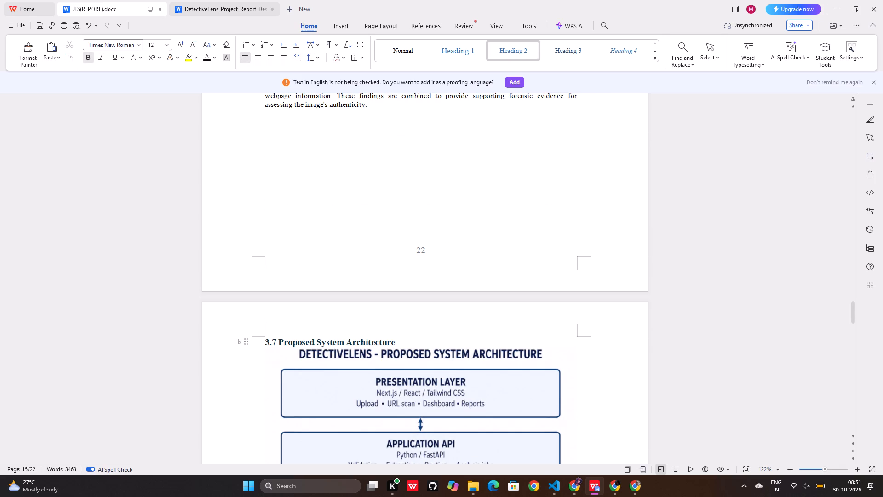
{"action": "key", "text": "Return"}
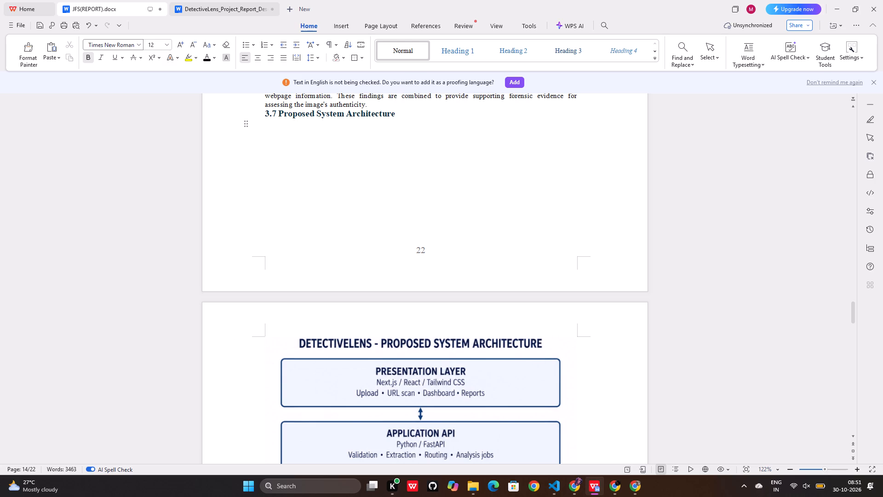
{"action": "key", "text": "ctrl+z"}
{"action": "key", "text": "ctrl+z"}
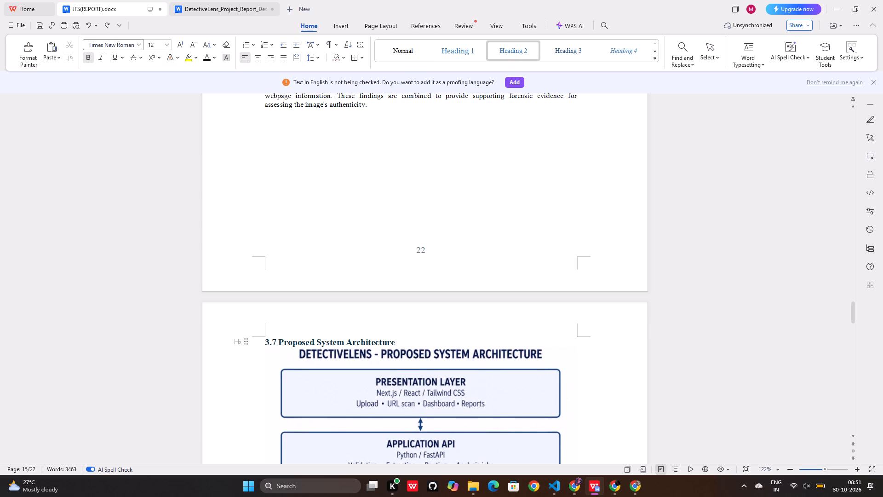
Insert a blank line above the 3.5 Authenticity and Source Investigation heading.
{"action": "scroll", "coordinate": [410, 339], "scroll_direction": "up", "scroll_amount": 4}
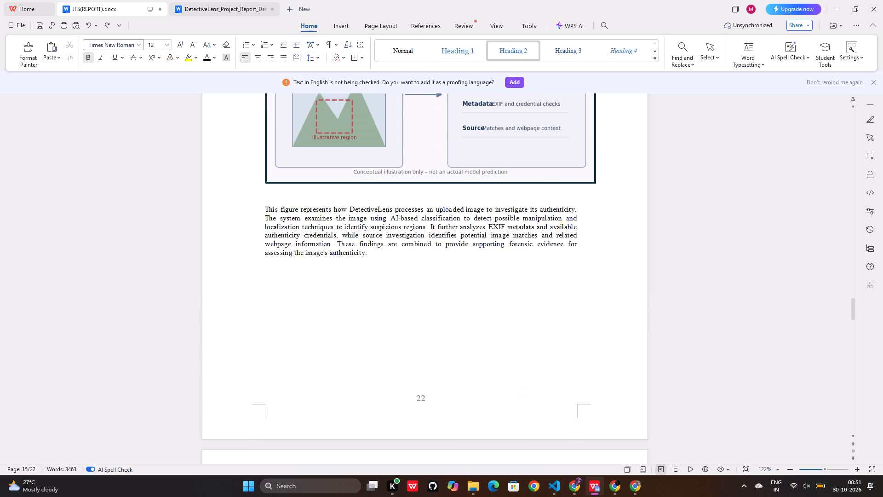
{"action": "scroll", "coordinate": [410, 339], "scroll_direction": "up", "scroll_amount": 18}
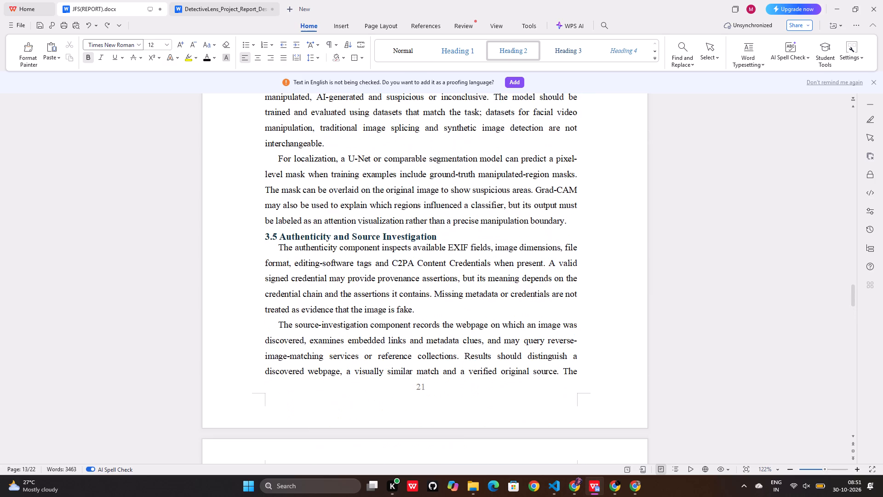
{"action": "scroll", "coordinate": [410, 339], "scroll_direction": "up", "scroll_amount": 6}
{"action": "scroll", "coordinate": [410, 339], "scroll_direction": "down", "scroll_amount": 7}
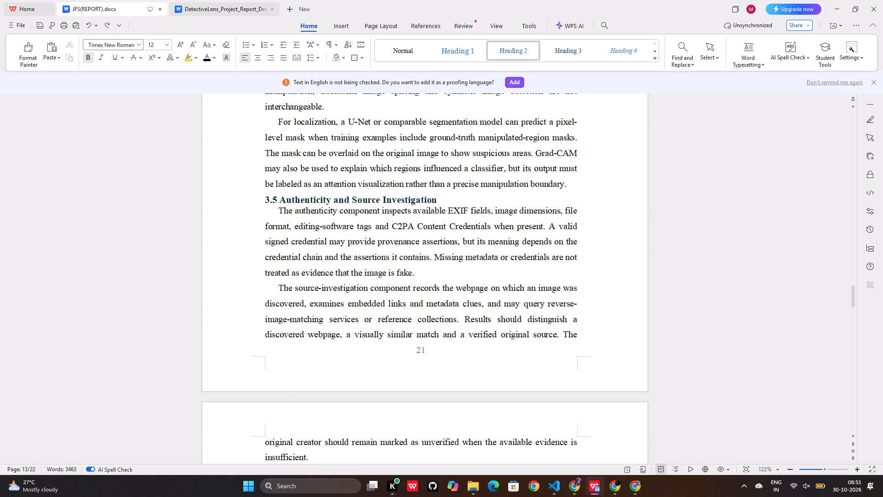
{"action": "left_click", "coordinate": [266, 201]}
{"action": "key", "text": "Return"}
Set the description under the Figure 3.2 diagram to font size 12 with 1.5 line spacing.
{"action": "scroll", "coordinate": [266, 201], "scroll_direction": "down", "scroll_amount": 17}
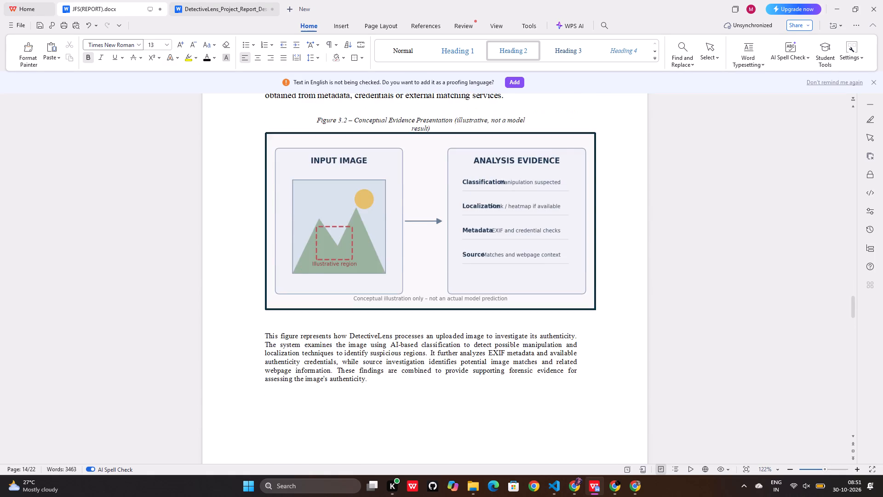
{"action": "scroll", "coordinate": [266, 201], "scroll_direction": "down", "scroll_amount": 9}
{"action": "scroll", "coordinate": [266, 201], "scroll_direction": "up", "scroll_amount": 4}
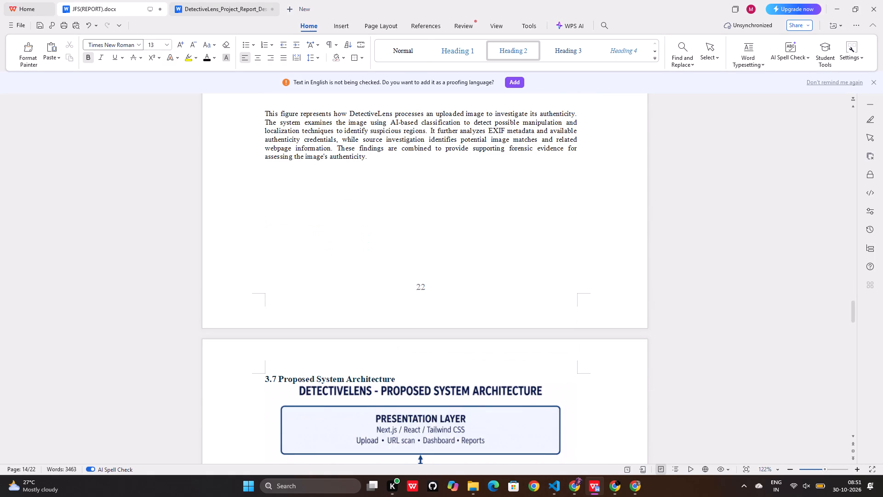
{"action": "left_click_drag", "start_coordinate": [264, 110], "coordinate": [370, 156]}
{"action": "left_click", "coordinate": [170, 44]}
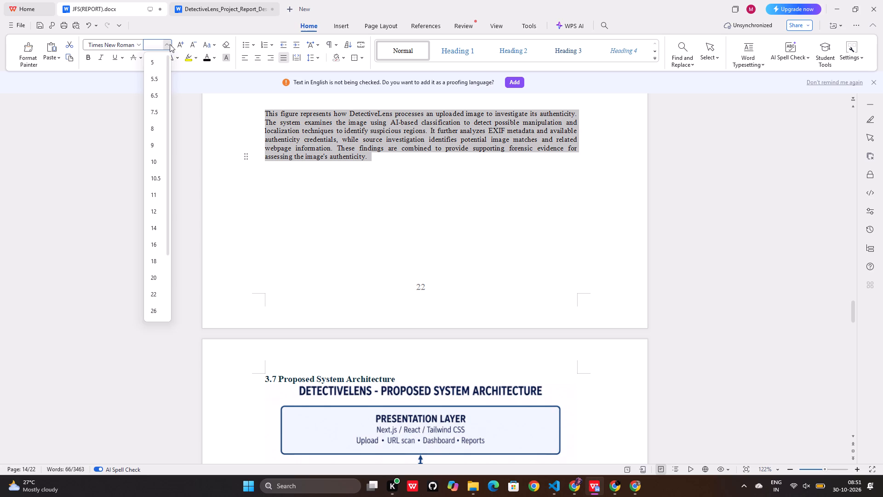
{"action": "left_click", "coordinate": [152, 211]}
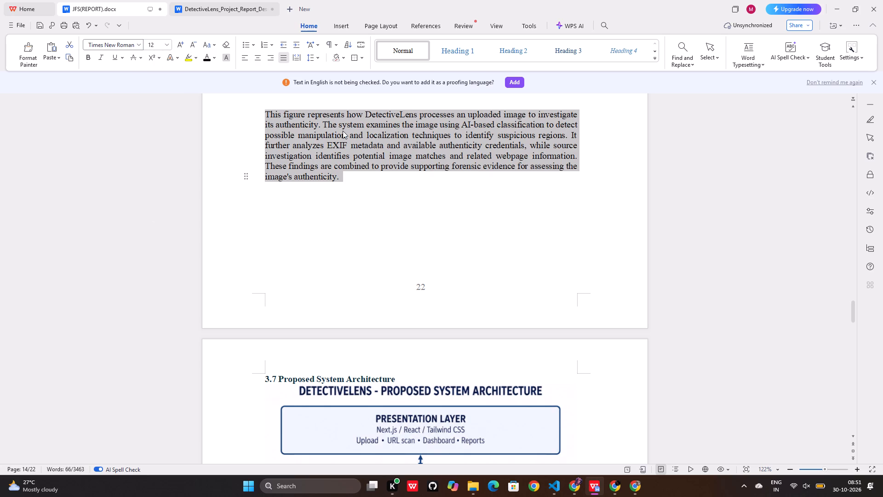
{"action": "left_click", "coordinate": [316, 58]}
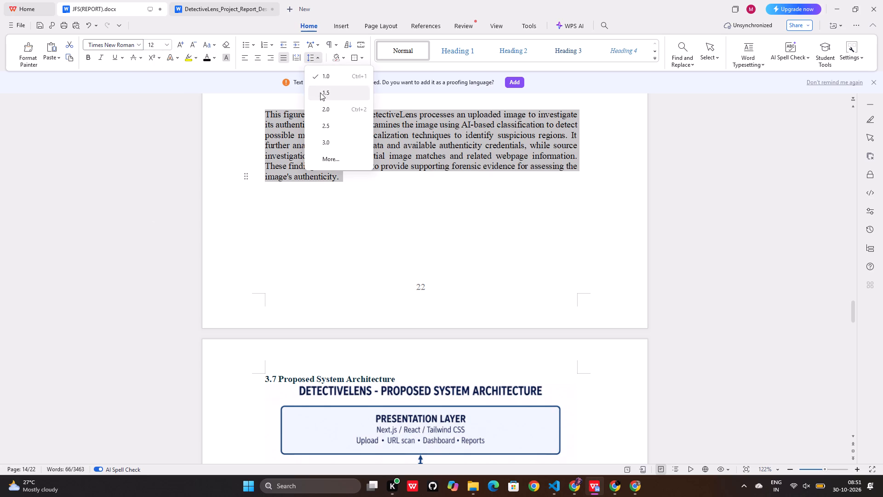
{"action": "left_click", "coordinate": [320, 92]}
{"action": "left_click", "coordinate": [589, 274]}
{"action": "scroll", "coordinate": [566, 288], "scroll_direction": "up", "scroll_amount": 4}
{"action": "scroll", "coordinate": [566, 288], "scroll_direction": "down", "scroll_amount": 5}
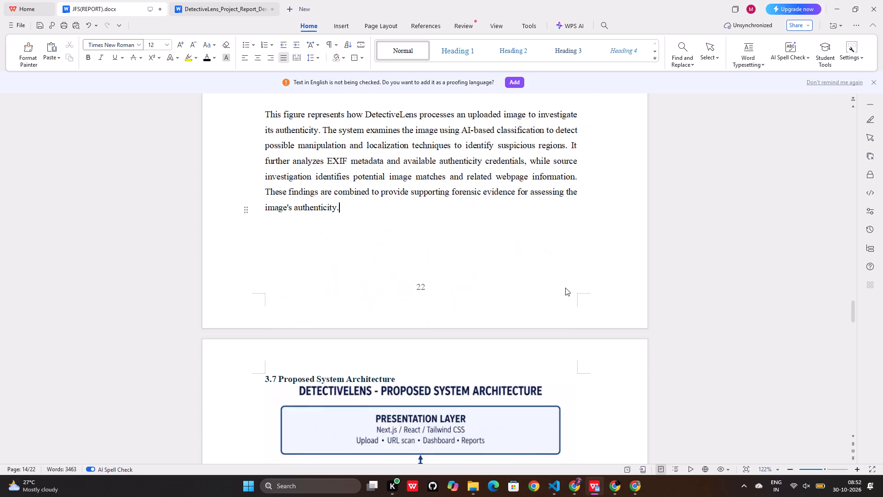
Insert a blank line after the 3.7 Proposed System Architecture heading, before the architecture diagram.
{"action": "scroll", "coordinate": [565, 288], "scroll_direction": "down", "scroll_amount": 15}
{"action": "scroll", "coordinate": [565, 288], "scroll_direction": "up", "scroll_amount": 9}
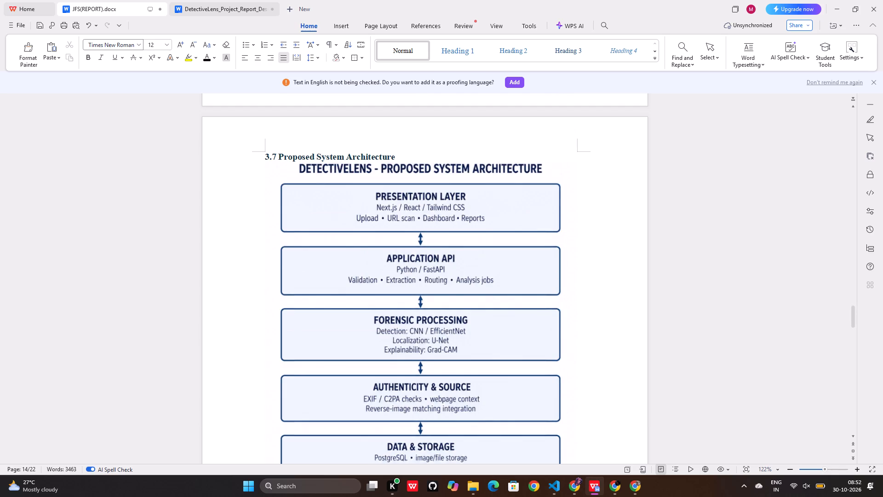
{"action": "left_click", "coordinate": [417, 156]}
{"action": "key", "text": "Return"}
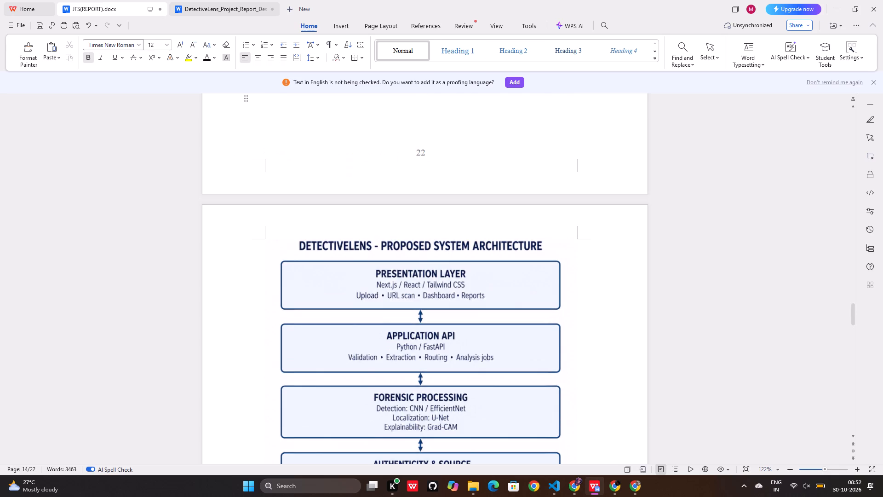
Undo the blank line inserted between the 3.7 Proposed System Architecture heading and its diagram.
{"action": "key", "text": "ctrl+z"}
{"action": "key", "text": "ctrl+z"}
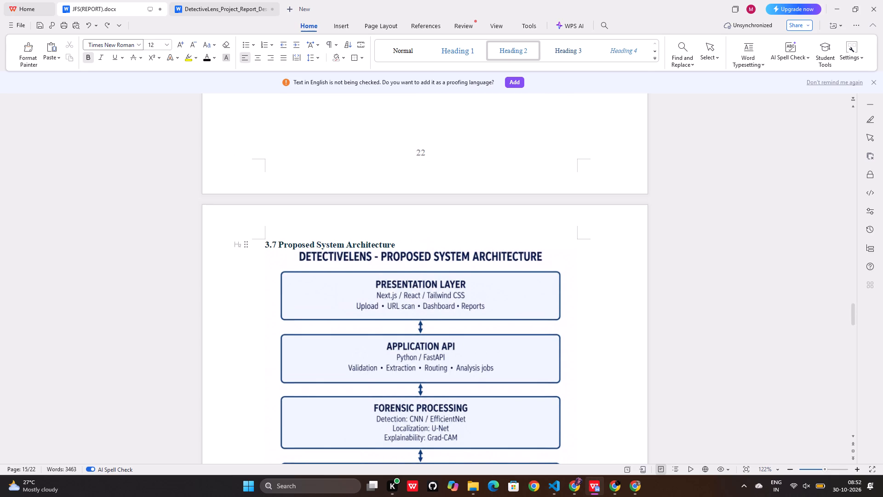
Stretch the proposed system architecture diagram in section 3.7 vertically to a height of about 16.13 cm.
{"action": "left_click", "coordinate": [428, 283]}
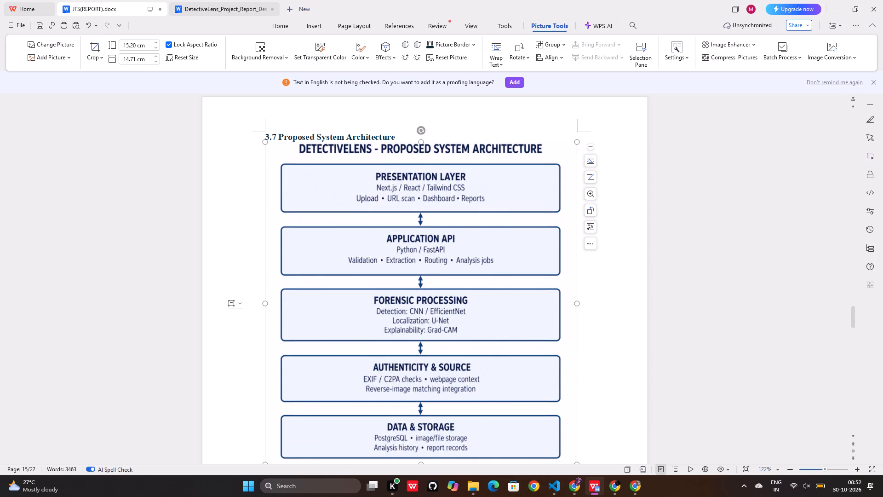
{"action": "scroll", "coordinate": [542, 247], "scroll_direction": "down", "scroll_amount": 7}
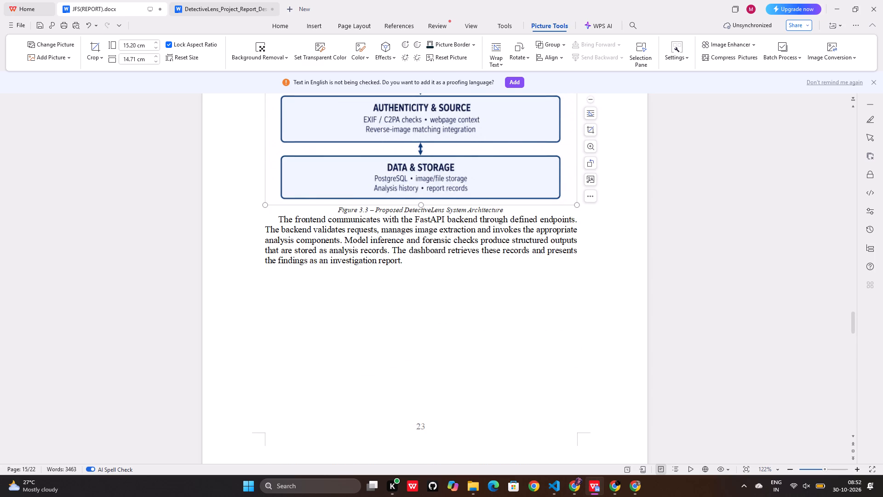
{"action": "left_click_drag", "start_coordinate": [420, 206], "coordinate": [416, 226]}
{"action": "scroll", "coordinate": [409, 234], "scroll_direction": "down", "scroll_amount": 6}
{"action": "scroll", "coordinate": [409, 234], "scroll_direction": "up", "scroll_amount": 4}
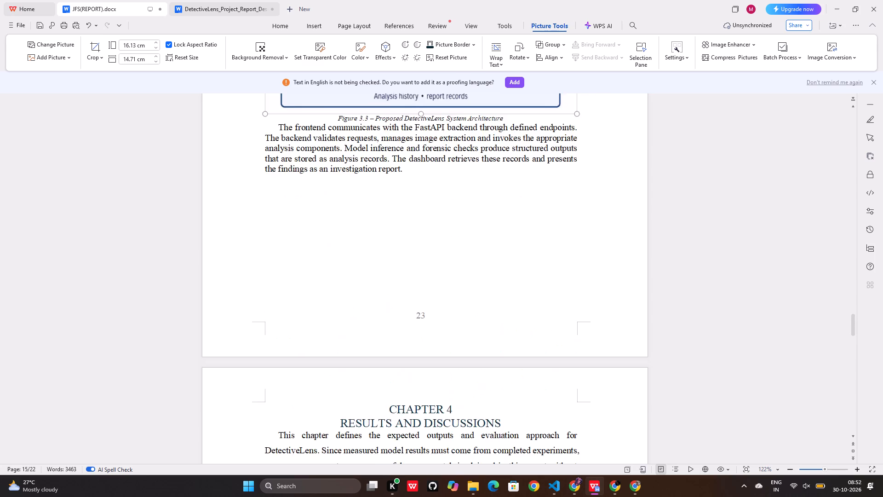
Set the description paragraph under the Figure 3.3 caption to 1.5 line spacing.
{"action": "left_click_drag", "start_coordinate": [280, 166], "coordinate": [399, 215]}
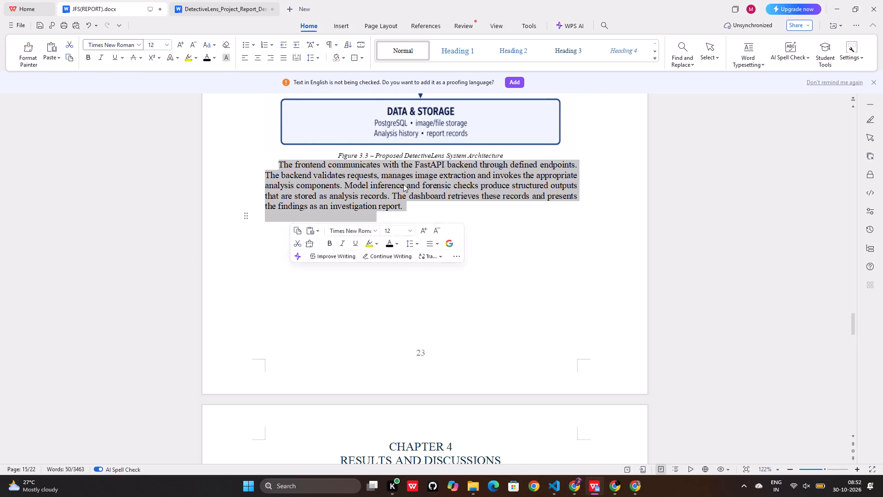
{"action": "left_click", "coordinate": [316, 61]}
{"action": "left_click", "coordinate": [319, 87]}
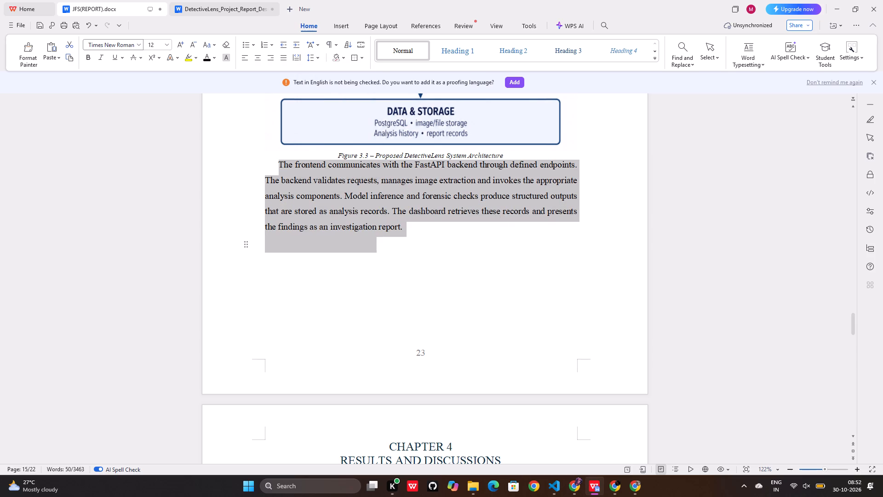
{"action": "left_click", "coordinate": [585, 248]}
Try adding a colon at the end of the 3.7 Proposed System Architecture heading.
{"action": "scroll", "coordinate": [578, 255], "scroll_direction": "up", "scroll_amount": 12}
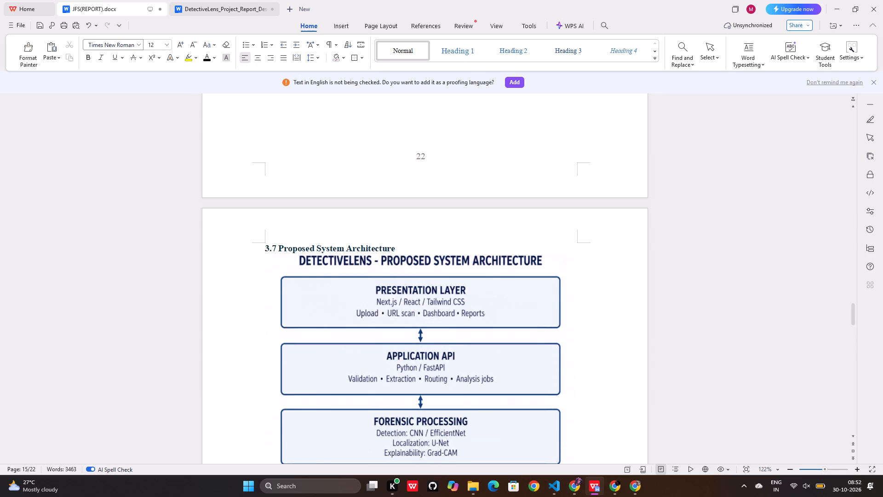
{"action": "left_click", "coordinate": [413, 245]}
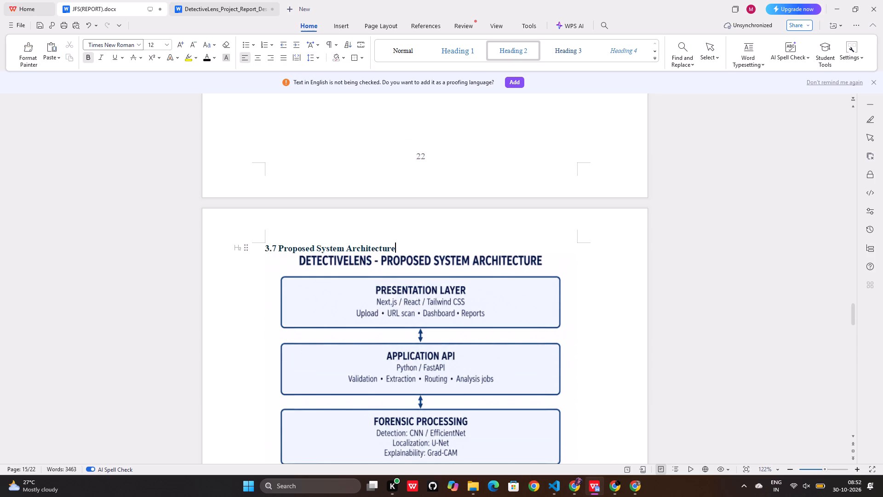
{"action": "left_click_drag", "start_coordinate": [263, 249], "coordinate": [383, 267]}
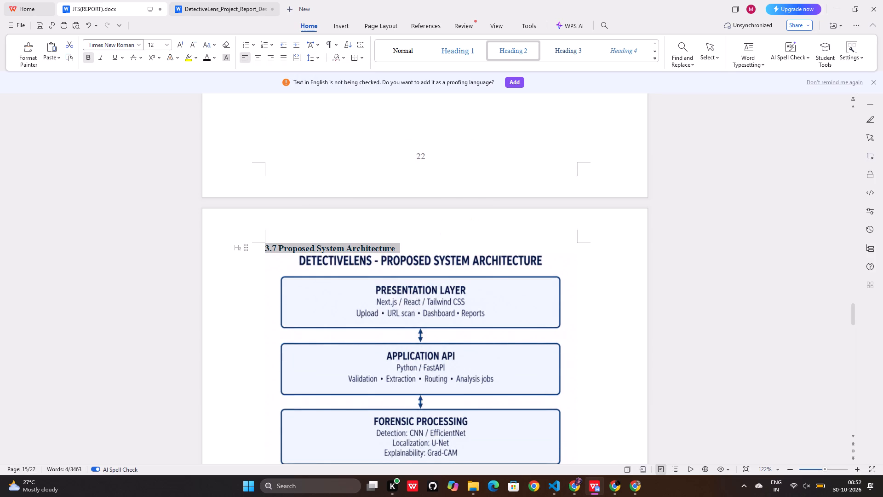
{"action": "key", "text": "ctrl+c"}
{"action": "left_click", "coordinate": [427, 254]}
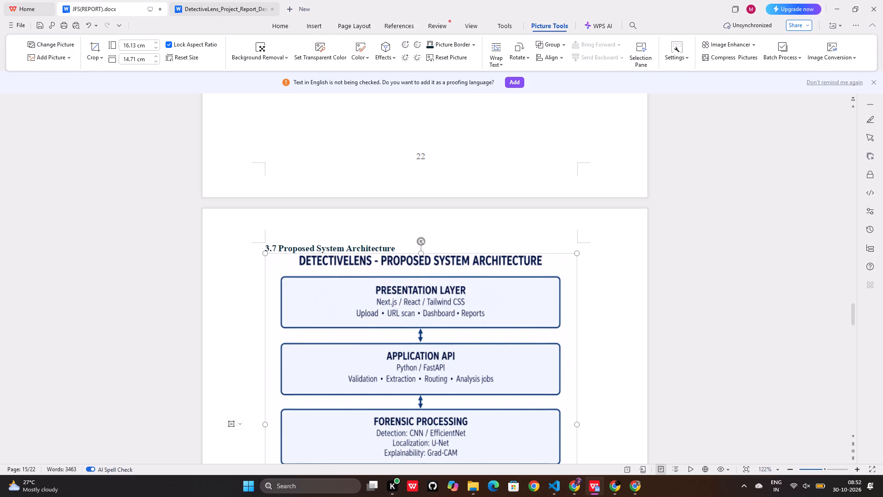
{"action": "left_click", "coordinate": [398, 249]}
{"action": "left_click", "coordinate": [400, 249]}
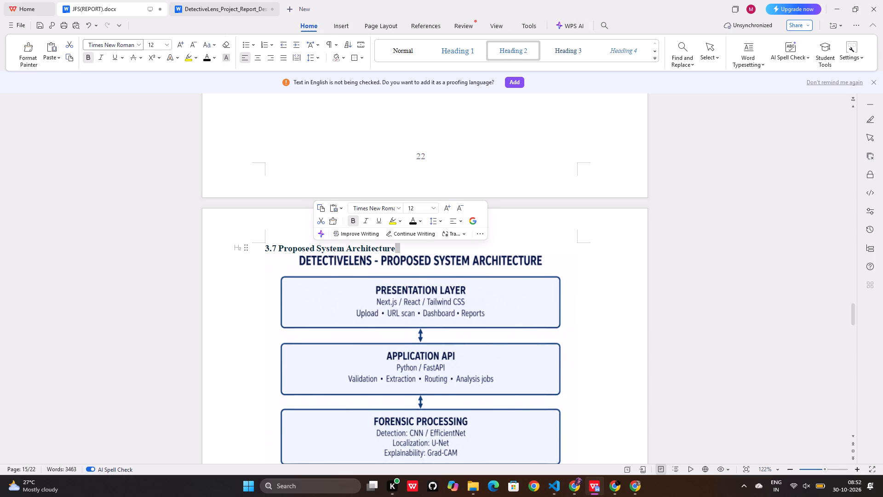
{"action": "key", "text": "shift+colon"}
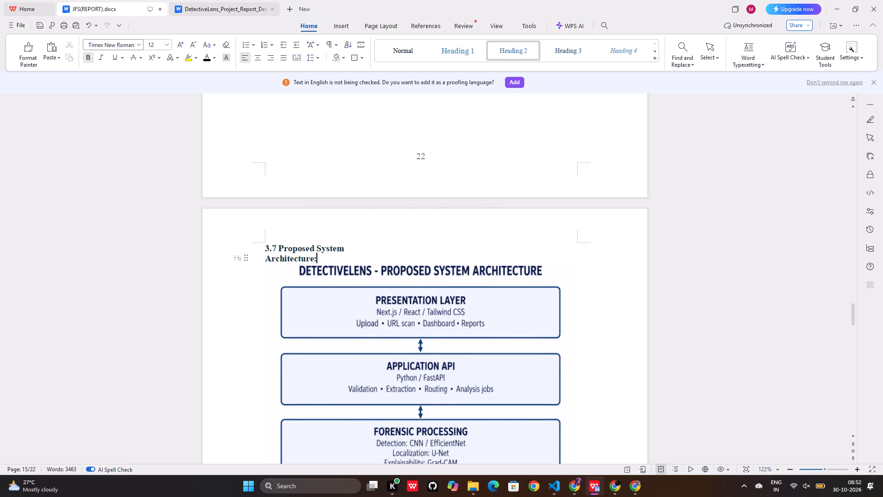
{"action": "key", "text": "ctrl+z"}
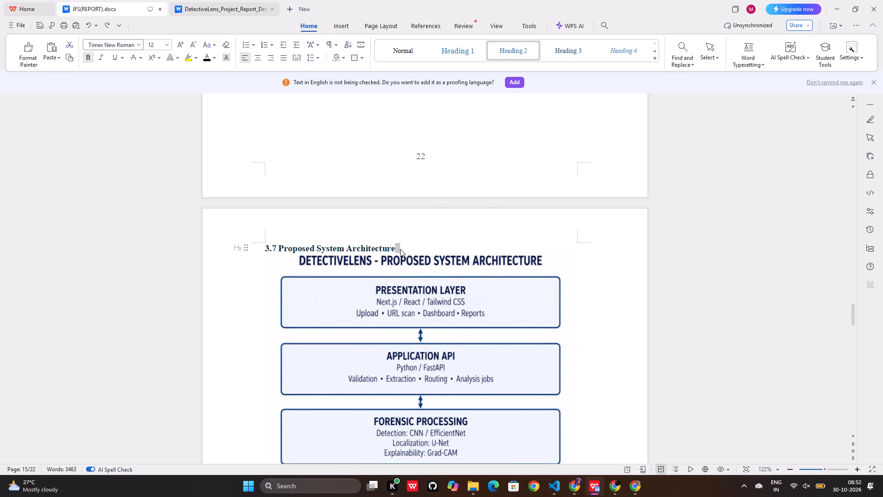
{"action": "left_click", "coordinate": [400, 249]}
Review the rest of the report from the Figure 3.3 description through Chapter 4 to the references.
{"action": "scroll", "coordinate": [610, 230], "scroll_direction": "down", "scroll_amount": 14}
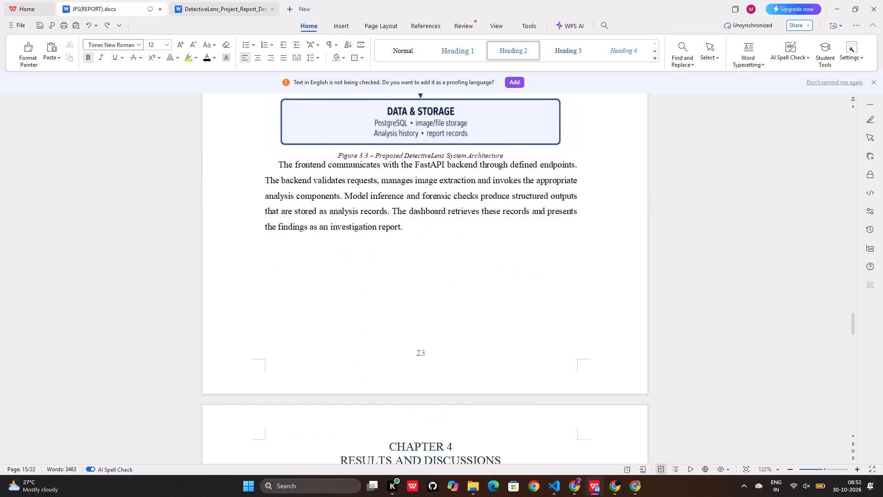
{"action": "scroll", "coordinate": [616, 222], "scroll_direction": "down", "scroll_amount": 8}
{"action": "scroll", "coordinate": [617, 221], "scroll_direction": "down", "scroll_amount": 14}
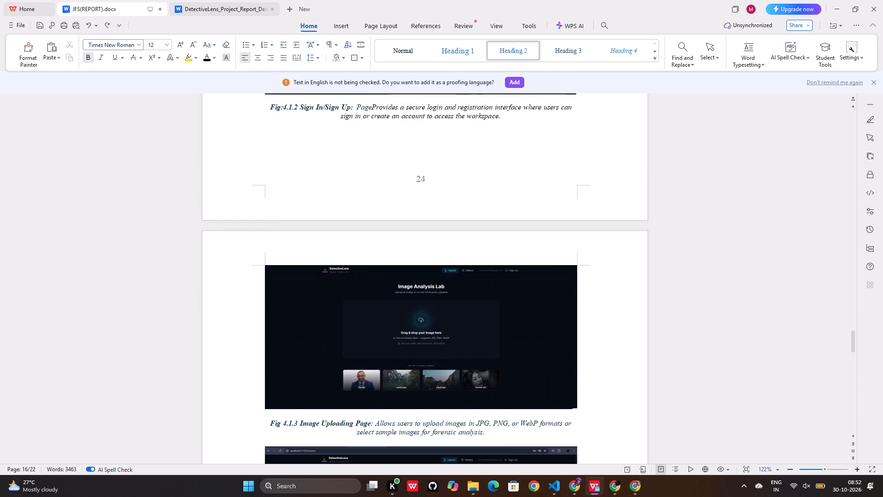
{"action": "scroll", "coordinate": [652, 177], "scroll_direction": "down", "scroll_amount": 13}
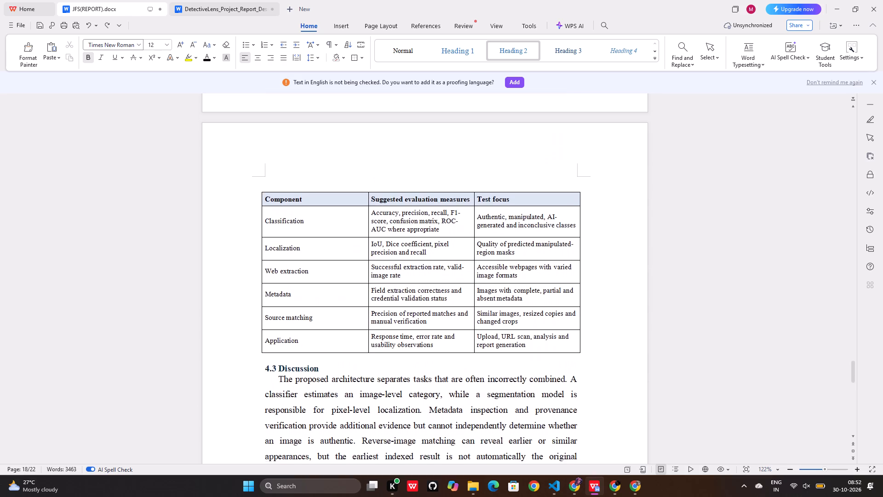
{"action": "scroll", "coordinate": [652, 177], "scroll_direction": "down", "scroll_amount": 11}
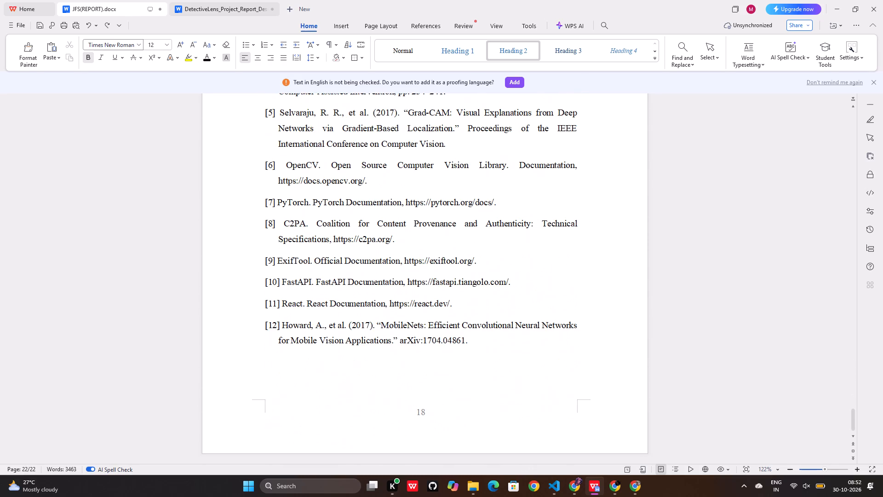
{"action": "scroll", "coordinate": [652, 177], "scroll_direction": "down", "scroll_amount": 3}
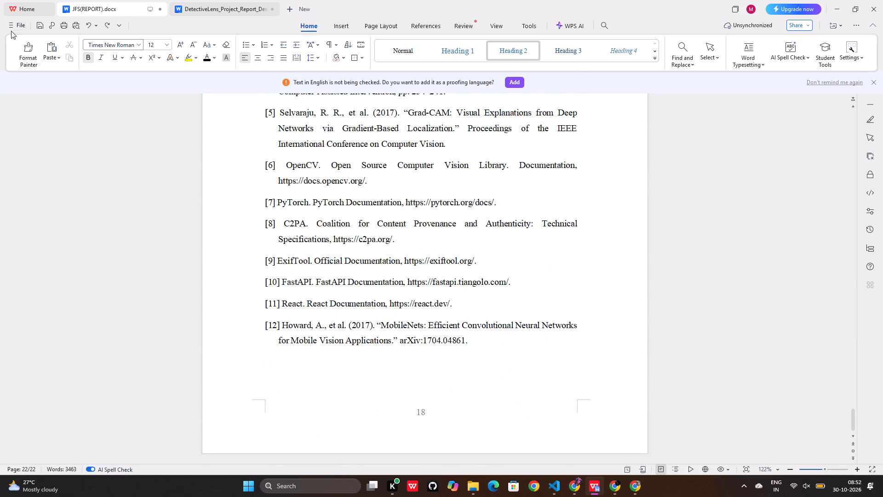
Start saving a copy of the report under the file name EDP REPORT(97)(C0).
{"action": "left_click", "coordinate": [11, 31]}
{"action": "left_click", "coordinate": [12, 26]}
{"action": "left_click", "coordinate": [39, 105]}
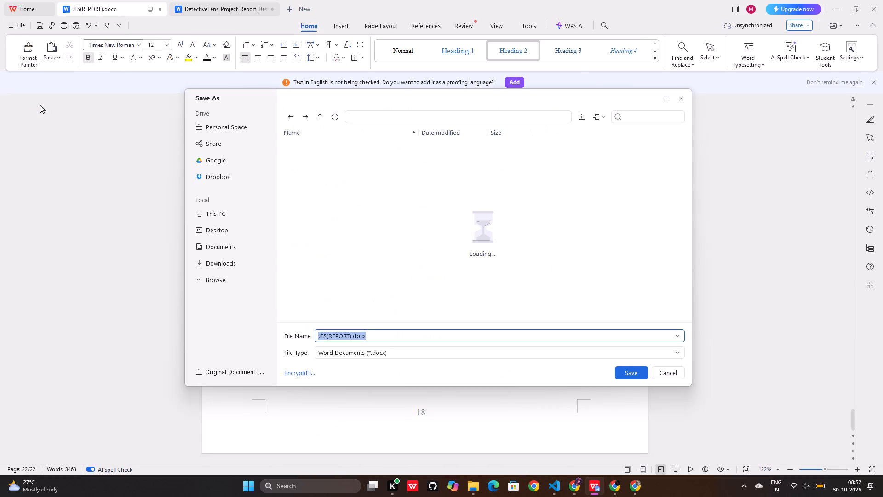
{"action": "key", "text": "BackSpace"}
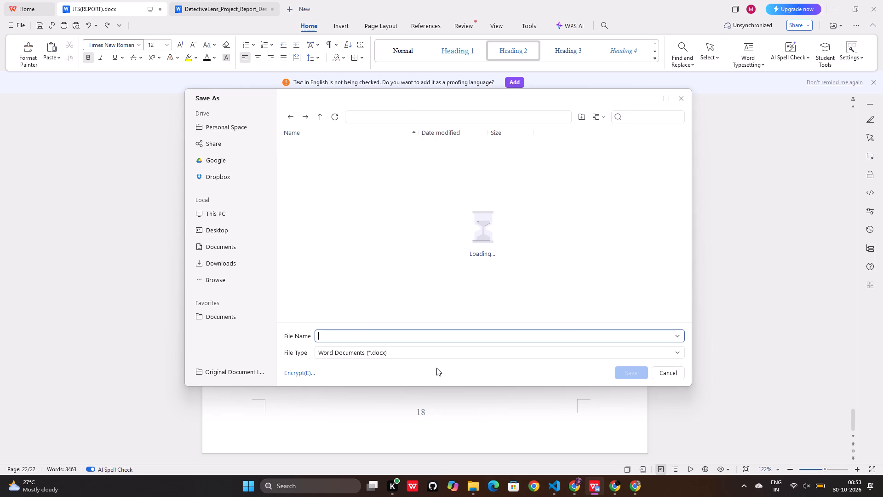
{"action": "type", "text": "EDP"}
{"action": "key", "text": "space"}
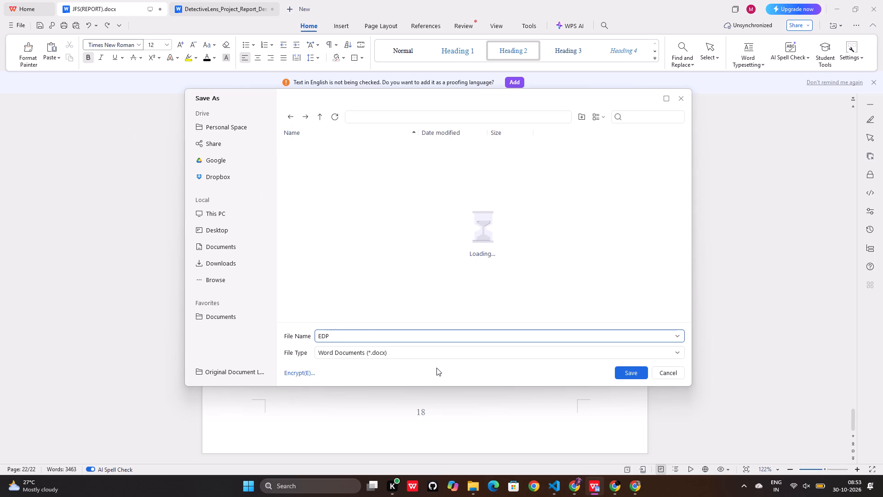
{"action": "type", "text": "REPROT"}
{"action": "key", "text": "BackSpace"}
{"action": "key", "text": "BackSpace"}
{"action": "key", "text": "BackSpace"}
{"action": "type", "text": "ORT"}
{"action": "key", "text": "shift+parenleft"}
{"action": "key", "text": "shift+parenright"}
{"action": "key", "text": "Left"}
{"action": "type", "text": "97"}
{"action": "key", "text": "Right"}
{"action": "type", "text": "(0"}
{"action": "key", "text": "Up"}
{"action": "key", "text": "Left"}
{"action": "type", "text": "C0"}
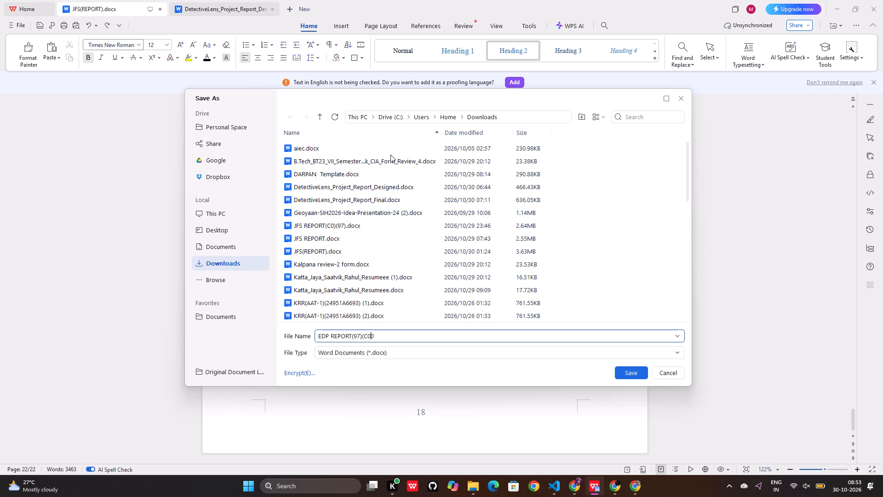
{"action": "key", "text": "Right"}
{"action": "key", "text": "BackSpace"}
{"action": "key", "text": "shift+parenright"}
Set the copy's file type to PDF and export it to the Downloads folder.
{"action": "left_click", "coordinate": [350, 356]}
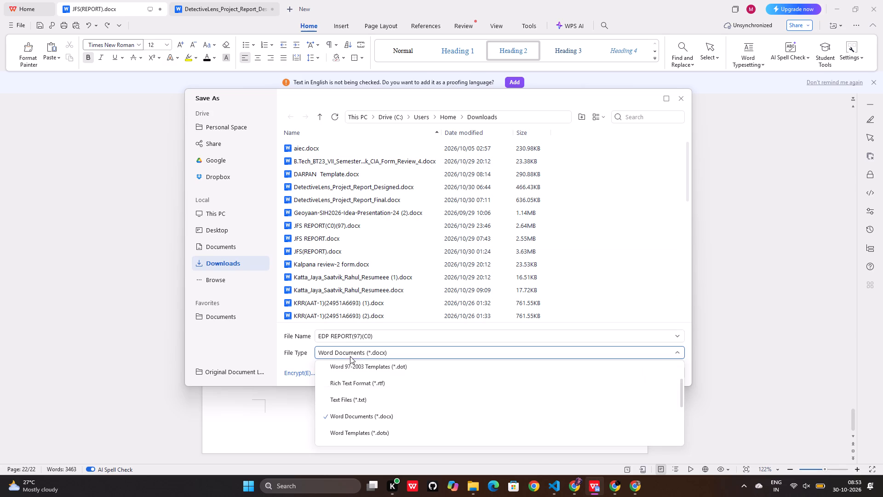
{"action": "scroll", "coordinate": [353, 406], "scroll_direction": "down", "scroll_amount": 5}
{"action": "left_click", "coordinate": [350, 434]}
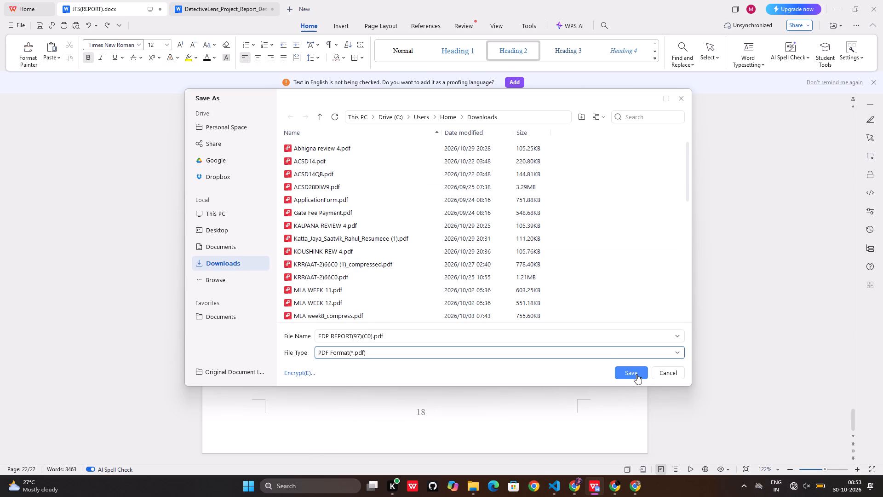
{"action": "left_click", "coordinate": [636, 374]}
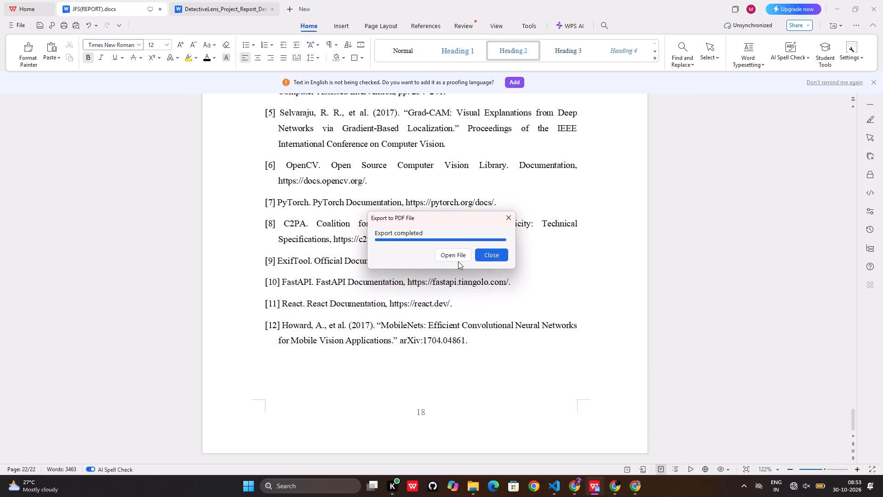
Open the exported EDP REPORT(97)(C0) PDF and check its pages from the cover to the declaration's signature block.
{"action": "left_click", "coordinate": [459, 254]}
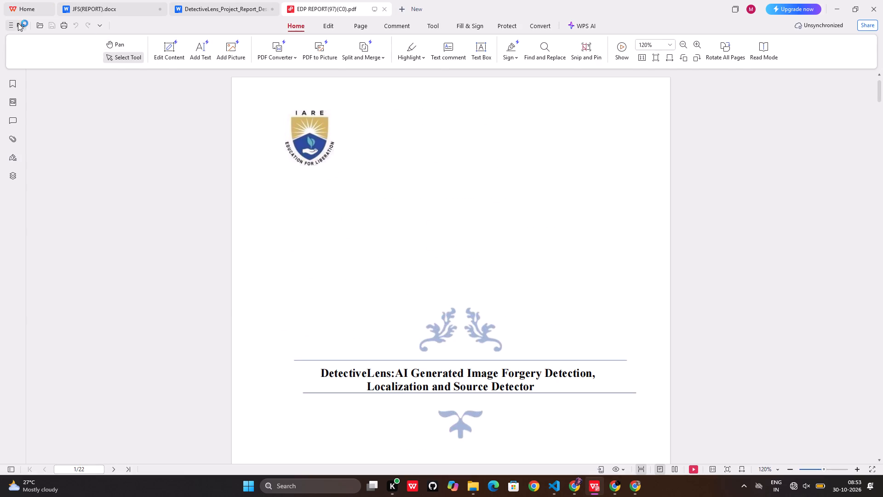
{"action": "left_click", "coordinate": [18, 25]}
{"action": "left_click", "coordinate": [487, 172]}
{"action": "scroll", "coordinate": [487, 172], "scroll_direction": "down", "scroll_amount": 5}
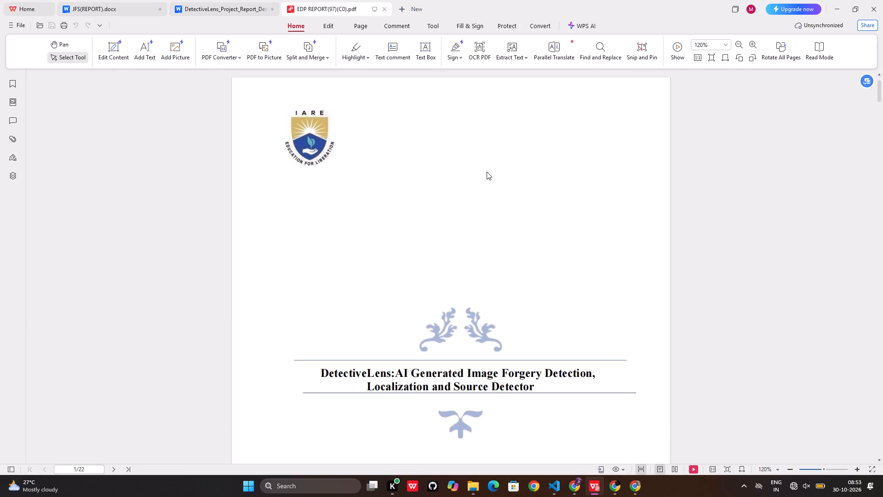
{"action": "scroll", "coordinate": [487, 172], "scroll_direction": "down", "scroll_amount": 20}
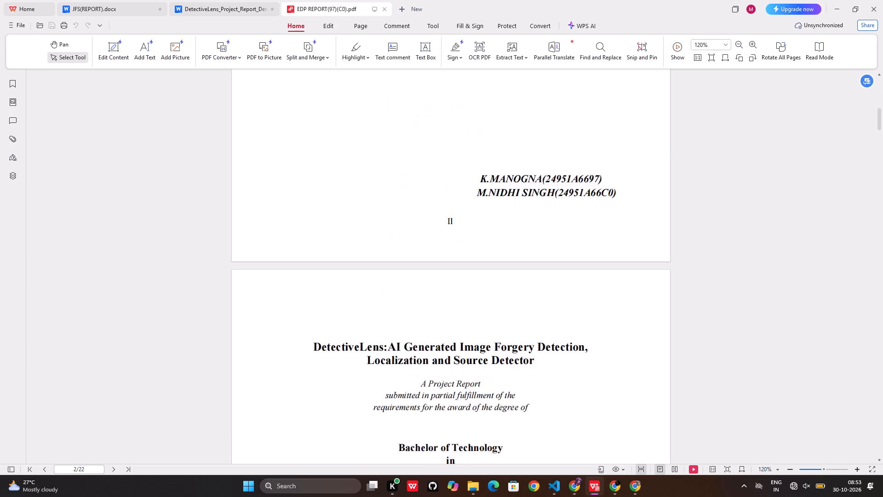
{"action": "scroll", "coordinate": [489, 172], "scroll_direction": "down", "scroll_amount": 1}
{"action": "scroll", "coordinate": [489, 172], "scroll_direction": "up", "scroll_amount": 1}
{"action": "scroll", "coordinate": [489, 172], "scroll_direction": "down", "scroll_amount": 5}
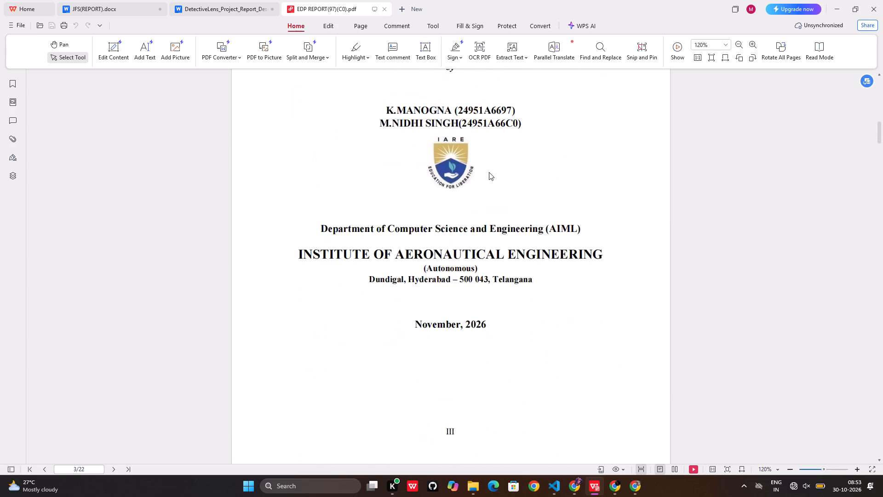
{"action": "scroll", "coordinate": [489, 172], "scroll_direction": "down", "scroll_amount": 1}
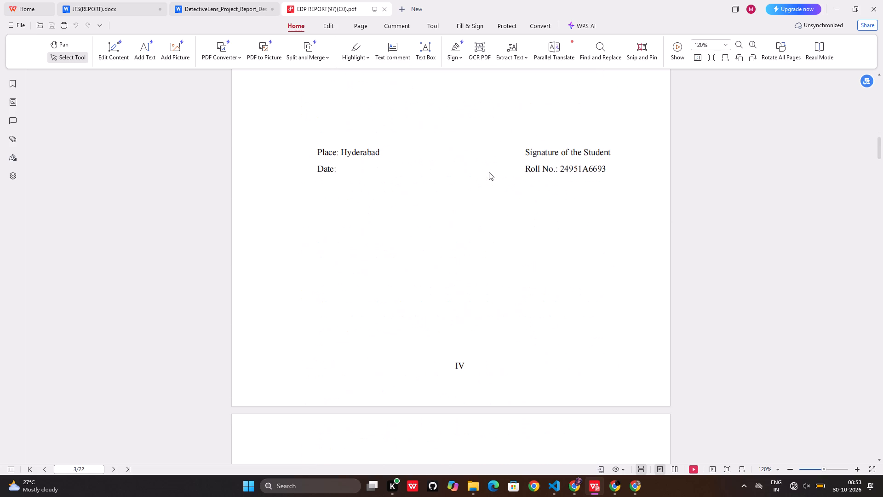
{"action": "scroll", "coordinate": [489, 172], "scroll_direction": "up", "scroll_amount": 3}
In JFS(REPORT).docx, change the last two digits of the student roll number under the declaration's signature to 97.
{"action": "left_click", "coordinate": [126, 0]}
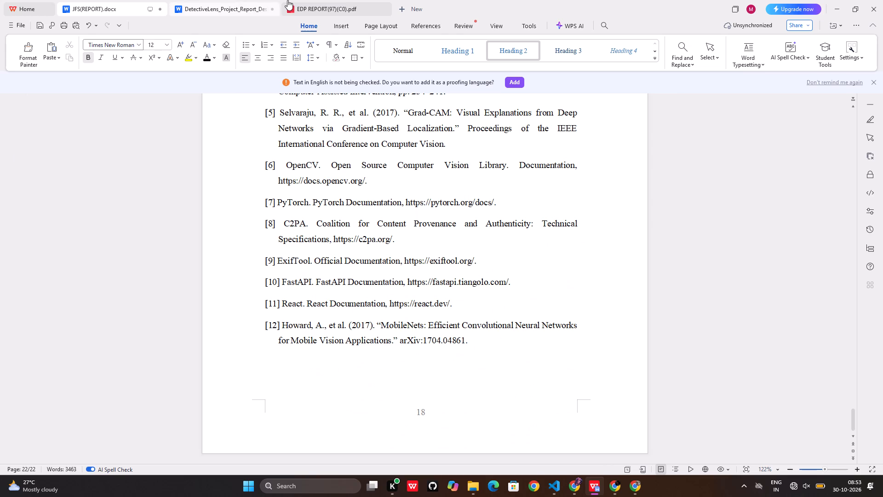
{"action": "scroll", "coordinate": [583, 454], "scroll_direction": "up", "scroll_amount": 4}
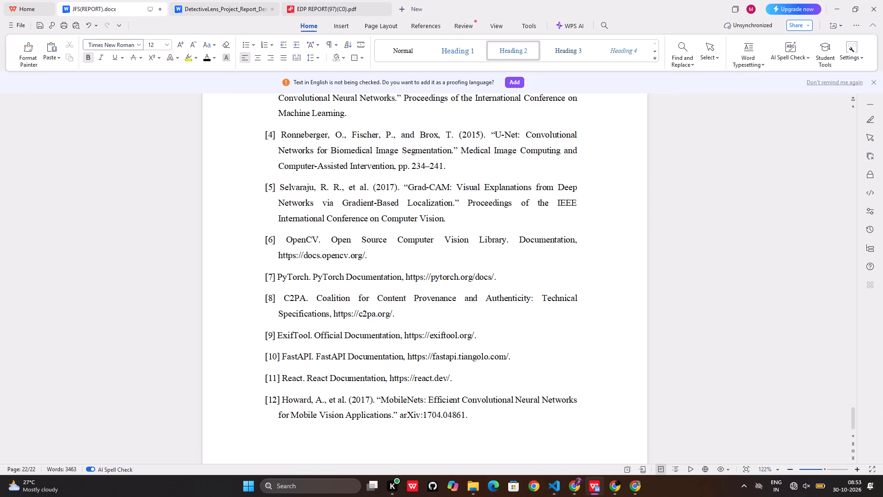
{"action": "scroll", "coordinate": [559, 332], "scroll_direction": "up", "scroll_amount": 8}
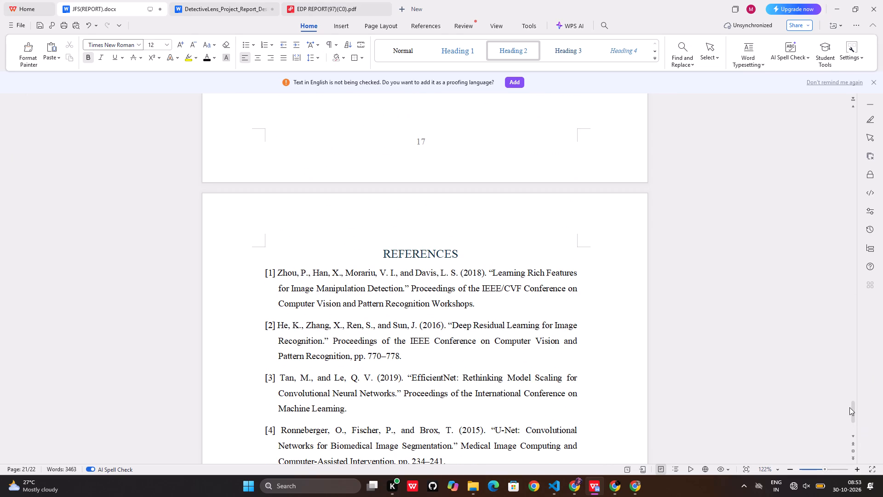
{"action": "left_click_drag", "start_coordinate": [854, 410], "coordinate": [857, 0]}
{"action": "scroll", "coordinate": [539, 474], "scroll_direction": "down", "scroll_amount": 5}
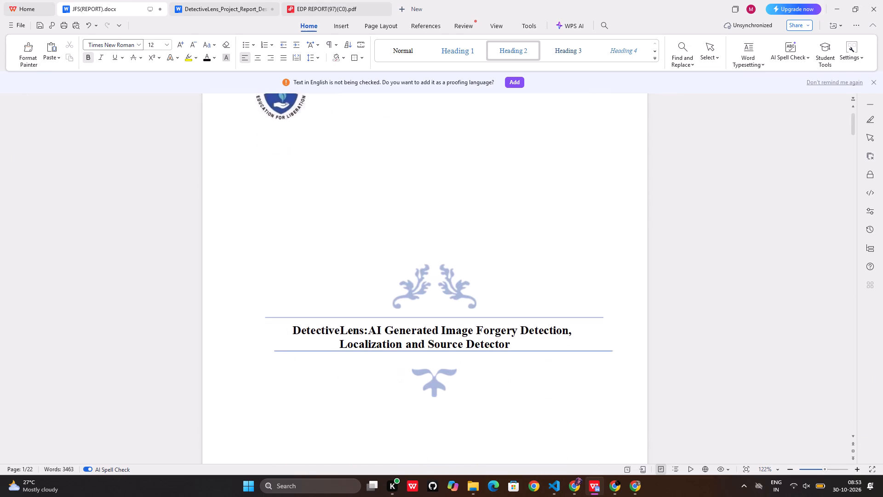
{"action": "scroll", "coordinate": [576, 400], "scroll_direction": "down", "scroll_amount": 20}
{"action": "scroll", "coordinate": [576, 400], "scroll_direction": "down", "scroll_amount": 7}
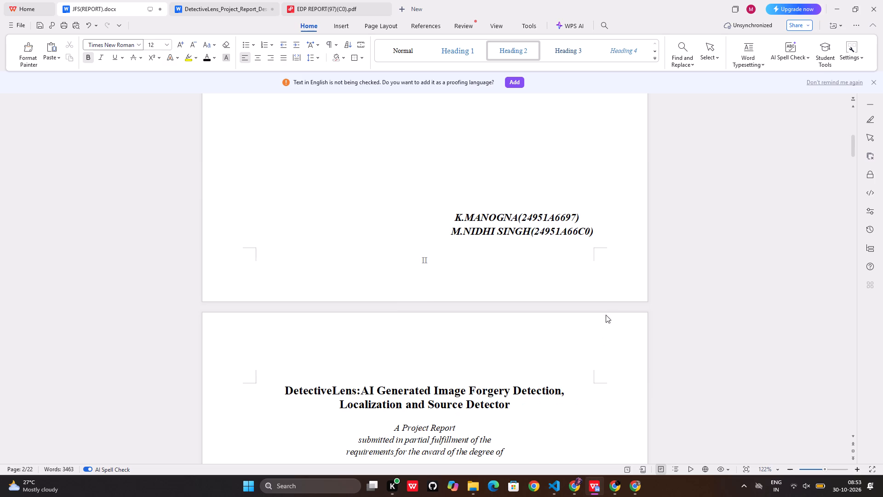
{"action": "scroll", "coordinate": [608, 311], "scroll_direction": "down", "scroll_amount": 15}
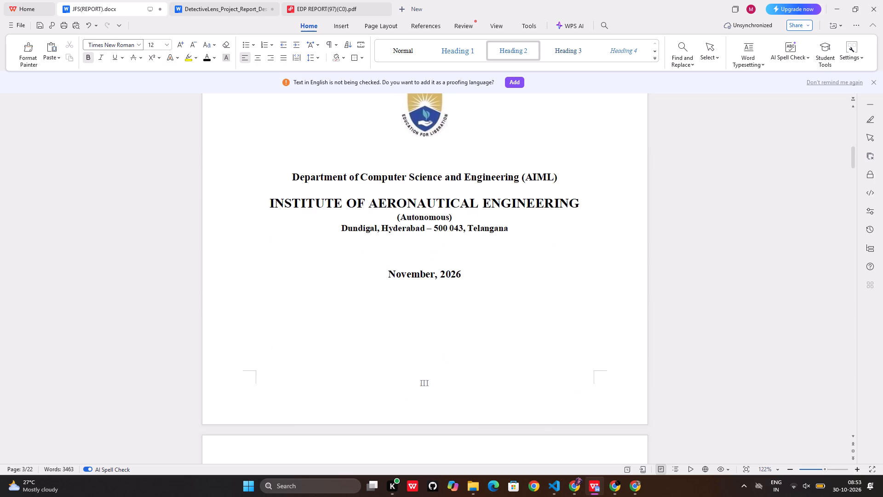
{"action": "scroll", "coordinate": [608, 311], "scroll_direction": "down", "scroll_amount": 13}
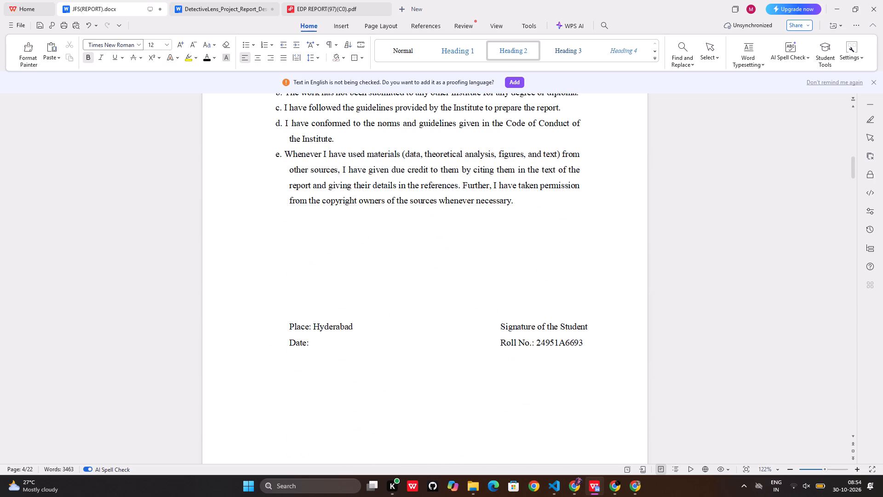
{"action": "left_click", "coordinate": [582, 340]}
{"action": "key", "text": "BackSpace"}
{"action": "key", "text": "BackSpace"}
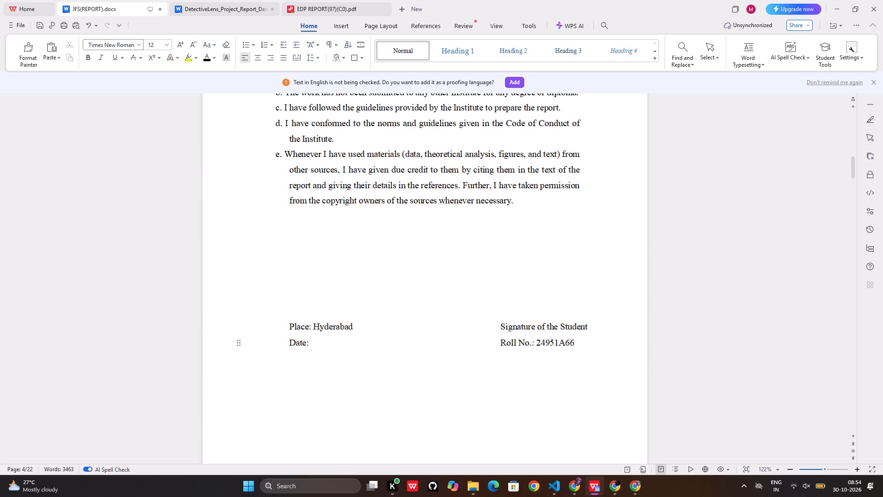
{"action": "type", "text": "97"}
Start a new line below the declaration's roll number and indent it with spaces to align under the Roll No. label.
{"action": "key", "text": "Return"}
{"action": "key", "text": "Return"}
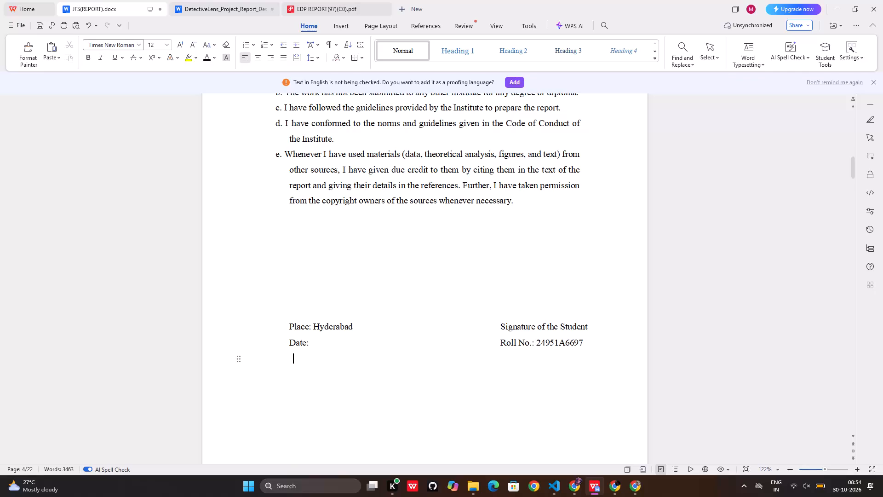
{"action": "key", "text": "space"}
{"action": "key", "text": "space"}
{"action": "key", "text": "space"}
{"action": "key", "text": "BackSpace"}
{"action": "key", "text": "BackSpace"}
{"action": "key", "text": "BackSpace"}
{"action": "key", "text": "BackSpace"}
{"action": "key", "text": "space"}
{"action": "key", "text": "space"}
{"action": "left_click", "coordinate": [516, 354]}
{"action": "left_click", "coordinate": [512, 352]}
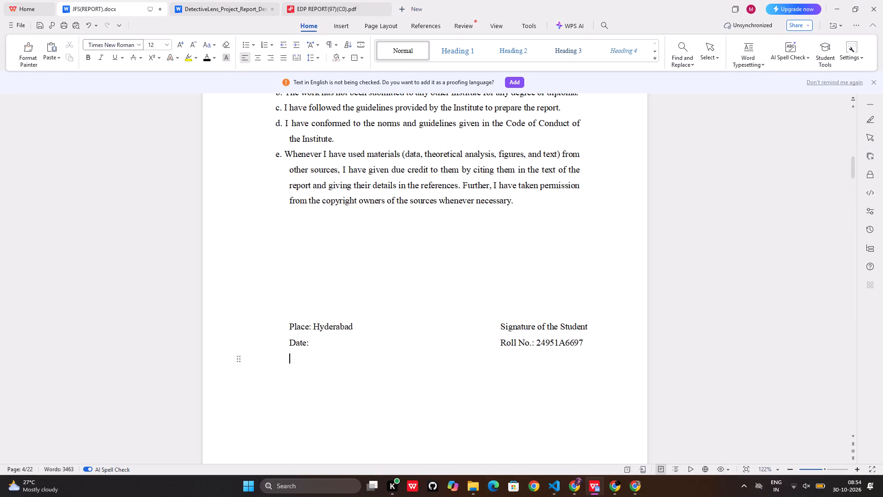
{"action": "left_click", "coordinate": [504, 353]}
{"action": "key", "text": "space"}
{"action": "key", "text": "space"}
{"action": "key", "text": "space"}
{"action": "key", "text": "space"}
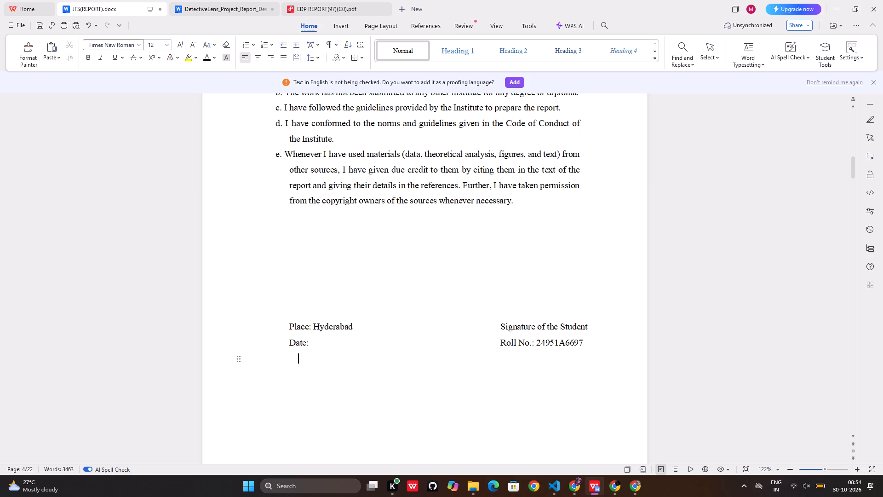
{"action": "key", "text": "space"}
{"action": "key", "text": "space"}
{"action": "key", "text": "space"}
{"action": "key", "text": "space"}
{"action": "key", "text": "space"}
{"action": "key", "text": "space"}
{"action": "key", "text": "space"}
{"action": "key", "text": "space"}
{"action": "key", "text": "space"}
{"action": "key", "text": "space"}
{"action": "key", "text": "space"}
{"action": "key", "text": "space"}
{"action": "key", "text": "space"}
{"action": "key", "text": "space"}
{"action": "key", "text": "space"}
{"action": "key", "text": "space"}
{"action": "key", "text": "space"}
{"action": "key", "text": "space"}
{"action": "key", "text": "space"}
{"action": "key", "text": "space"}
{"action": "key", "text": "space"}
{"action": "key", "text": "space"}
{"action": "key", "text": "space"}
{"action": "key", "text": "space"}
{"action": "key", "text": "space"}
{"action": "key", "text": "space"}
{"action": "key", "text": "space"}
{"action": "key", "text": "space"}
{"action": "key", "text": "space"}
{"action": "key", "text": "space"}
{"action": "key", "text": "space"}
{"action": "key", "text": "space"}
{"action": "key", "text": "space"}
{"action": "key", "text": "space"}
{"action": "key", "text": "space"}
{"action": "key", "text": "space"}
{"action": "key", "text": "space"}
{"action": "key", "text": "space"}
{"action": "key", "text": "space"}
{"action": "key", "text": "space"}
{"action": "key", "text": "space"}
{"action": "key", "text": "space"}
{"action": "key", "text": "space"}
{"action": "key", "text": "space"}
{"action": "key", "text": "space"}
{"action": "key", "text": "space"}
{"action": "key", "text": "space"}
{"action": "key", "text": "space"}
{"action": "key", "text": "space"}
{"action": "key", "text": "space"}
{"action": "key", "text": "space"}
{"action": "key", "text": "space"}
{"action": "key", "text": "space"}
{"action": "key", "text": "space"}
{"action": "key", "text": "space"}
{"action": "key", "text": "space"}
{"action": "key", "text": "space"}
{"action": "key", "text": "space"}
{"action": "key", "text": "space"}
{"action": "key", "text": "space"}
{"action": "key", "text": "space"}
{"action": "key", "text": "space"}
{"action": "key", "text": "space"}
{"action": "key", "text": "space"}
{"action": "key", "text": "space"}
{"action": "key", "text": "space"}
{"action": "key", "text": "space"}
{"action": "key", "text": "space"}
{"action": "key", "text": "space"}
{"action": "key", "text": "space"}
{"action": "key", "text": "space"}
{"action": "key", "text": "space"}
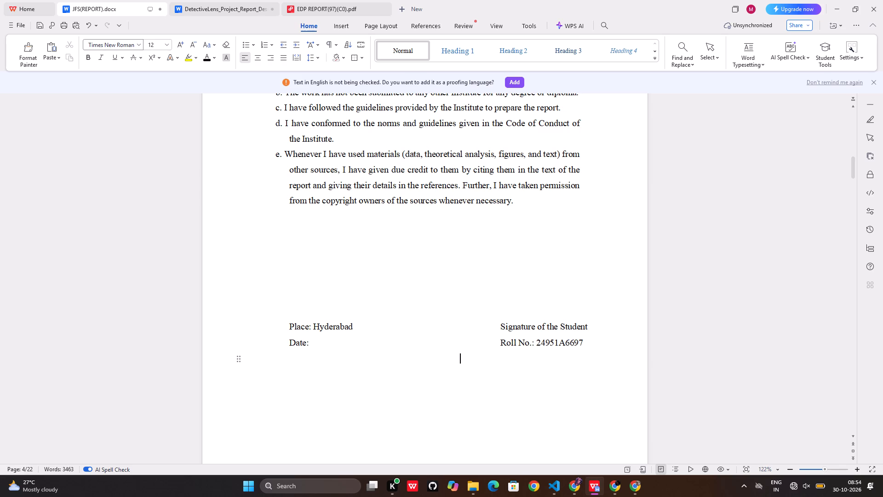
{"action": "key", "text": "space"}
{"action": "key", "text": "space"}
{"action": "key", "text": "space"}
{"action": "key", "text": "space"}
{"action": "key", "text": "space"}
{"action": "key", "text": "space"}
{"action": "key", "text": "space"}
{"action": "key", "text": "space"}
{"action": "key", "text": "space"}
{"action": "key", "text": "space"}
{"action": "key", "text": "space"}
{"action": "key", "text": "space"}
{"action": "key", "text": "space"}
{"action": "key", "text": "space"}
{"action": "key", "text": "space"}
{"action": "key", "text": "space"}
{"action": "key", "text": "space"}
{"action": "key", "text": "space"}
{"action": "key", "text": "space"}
{"action": "key", "text": "BackSpace"}
Complete the new aligned line with the label "Roll No:" and the second student's roll number ending in C0.
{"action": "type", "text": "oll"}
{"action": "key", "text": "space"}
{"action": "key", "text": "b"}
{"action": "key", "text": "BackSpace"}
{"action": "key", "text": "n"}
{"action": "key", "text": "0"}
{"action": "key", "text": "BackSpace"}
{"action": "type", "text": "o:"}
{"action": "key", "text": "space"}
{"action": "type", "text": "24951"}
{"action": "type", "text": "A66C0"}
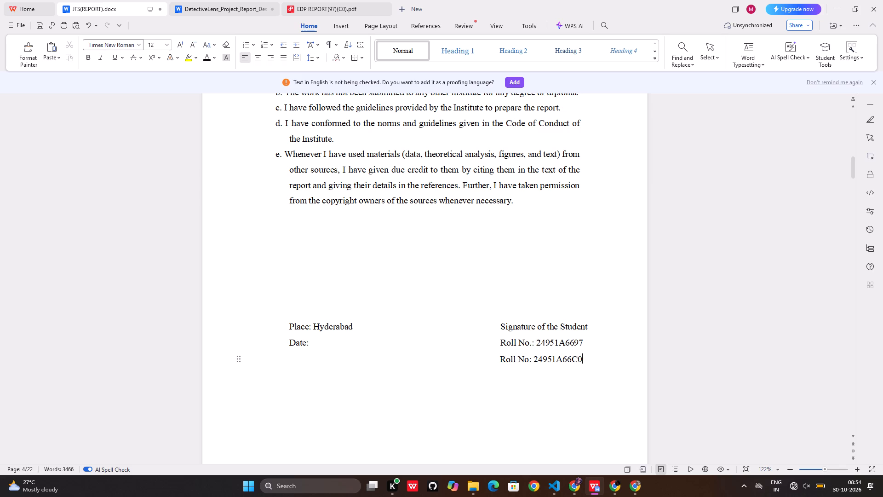
On the approval sheet, insert the second student's name followed by "&" before the student name already given after "submitted by".
{"action": "scroll", "coordinate": [519, 344], "scroll_direction": "down", "scroll_amount": 9}
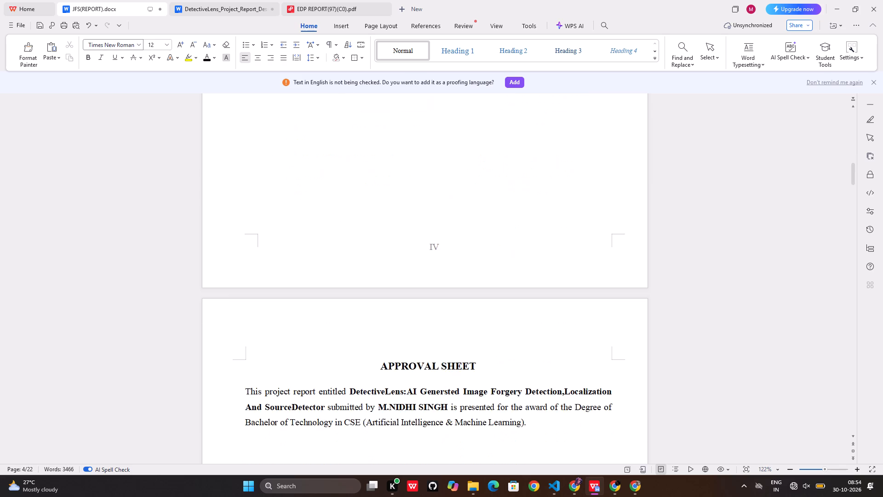
{"action": "scroll", "coordinate": [520, 344], "scroll_direction": "down", "scroll_amount": 7}
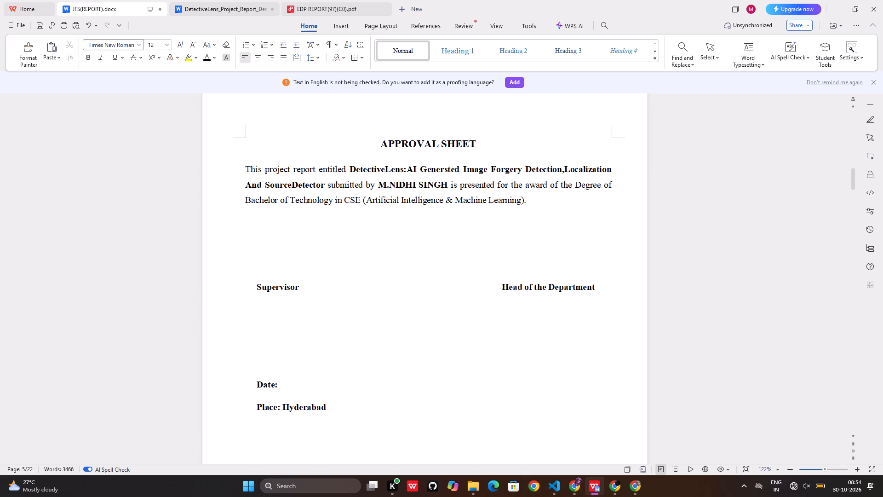
{"action": "left_click", "coordinate": [451, 183]}
{"action": "key", "text": "shift+ampersand"}
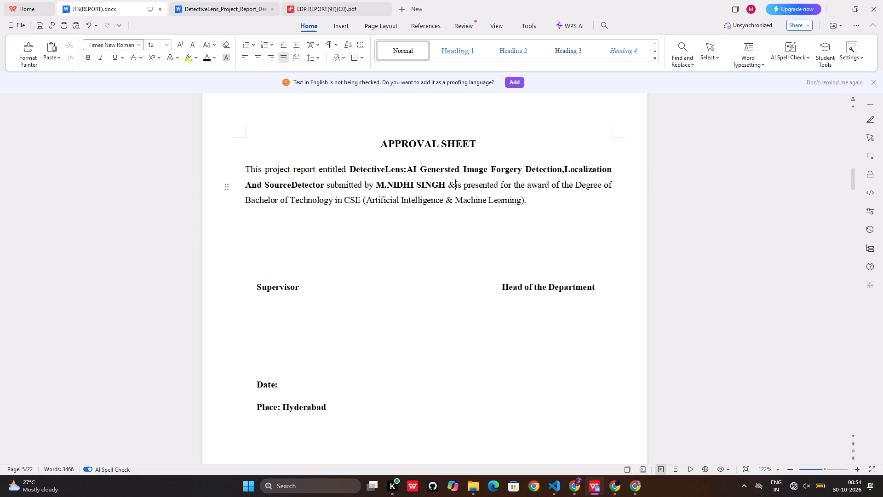
{"action": "key", "text": "BackSpace"}
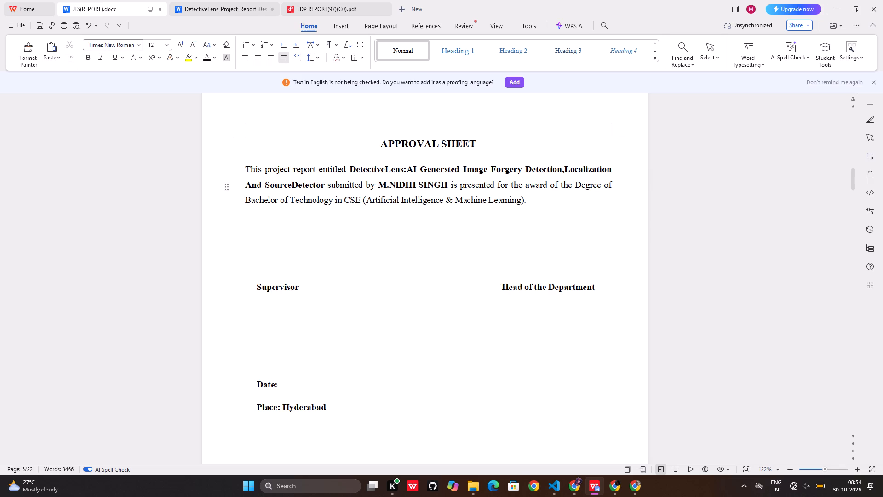
{"action": "left_click", "coordinate": [379, 183]}
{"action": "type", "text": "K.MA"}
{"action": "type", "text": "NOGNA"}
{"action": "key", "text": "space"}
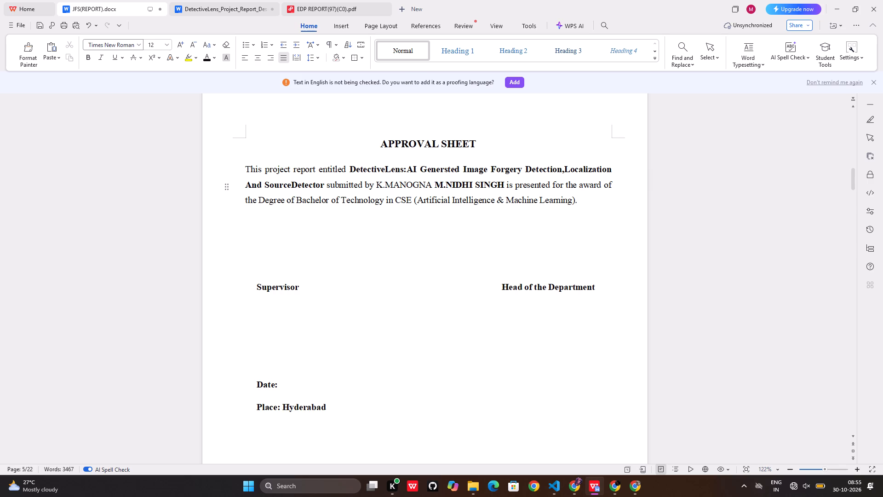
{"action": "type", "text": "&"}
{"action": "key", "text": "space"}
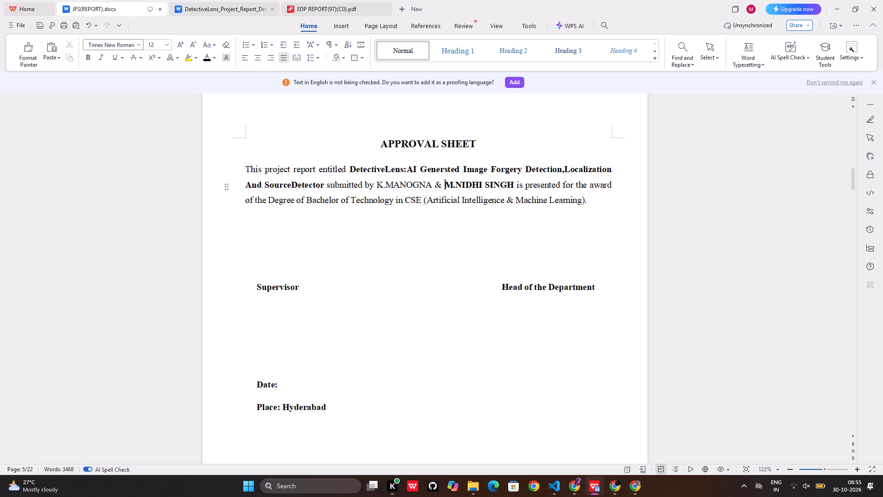
Make both student names and the ampersand between them bold in the approval sheet's paragraph.
{"action": "left_click_drag", "start_coordinate": [375, 185], "coordinate": [449, 189]}
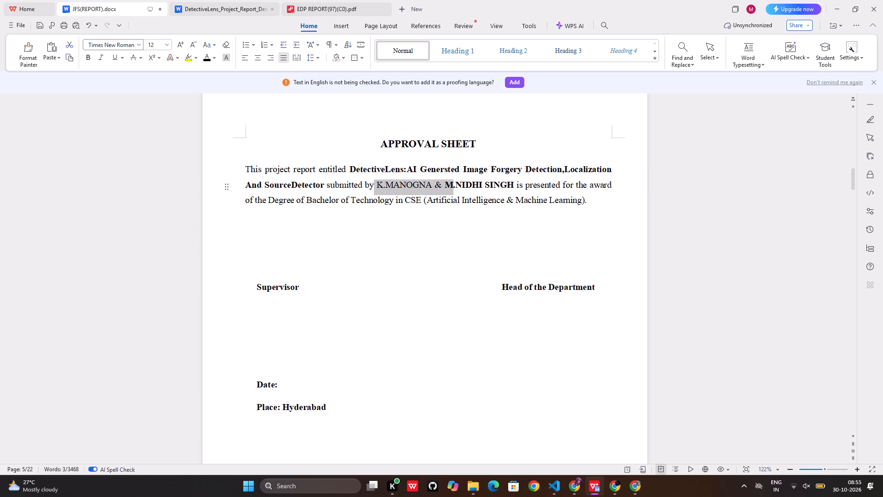
{"action": "left_click_drag", "start_coordinate": [449, 189], "coordinate": [513, 189]}
{"action": "left_click", "coordinate": [89, 57]}
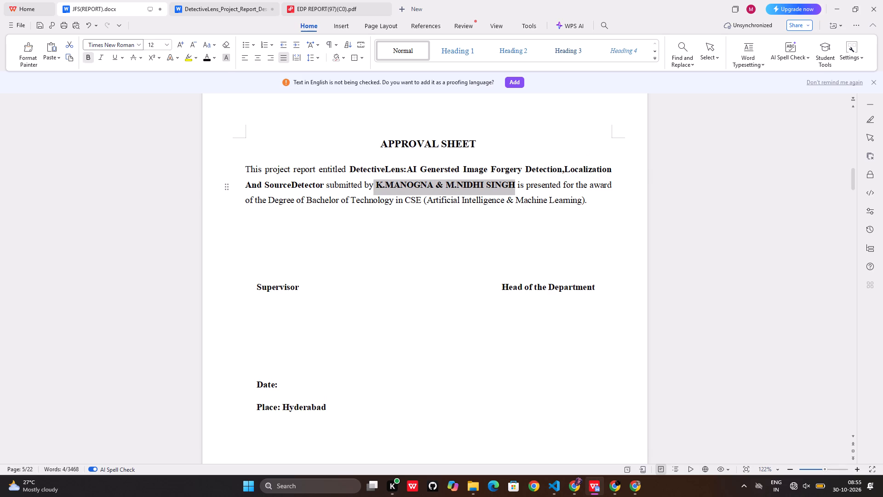
{"action": "left_click", "coordinate": [681, 238]}
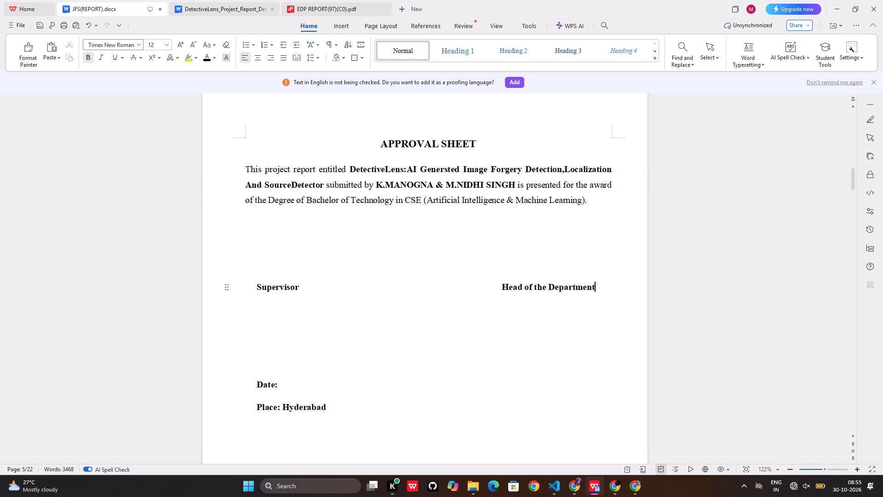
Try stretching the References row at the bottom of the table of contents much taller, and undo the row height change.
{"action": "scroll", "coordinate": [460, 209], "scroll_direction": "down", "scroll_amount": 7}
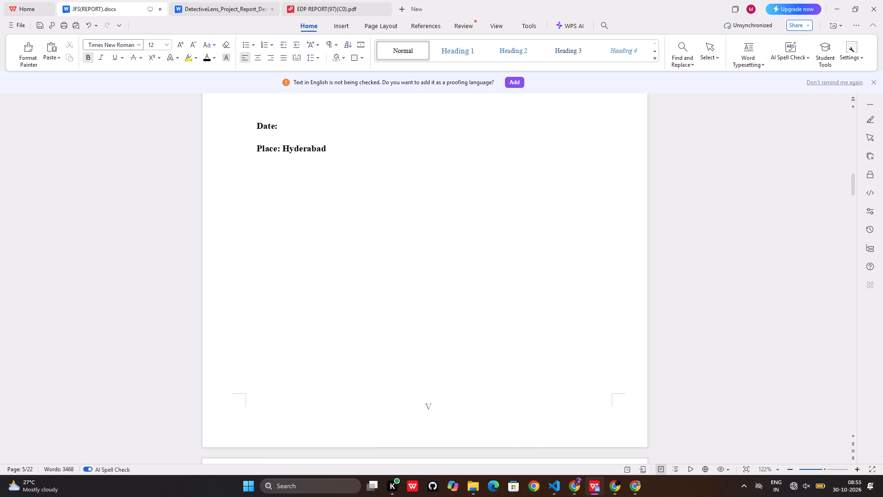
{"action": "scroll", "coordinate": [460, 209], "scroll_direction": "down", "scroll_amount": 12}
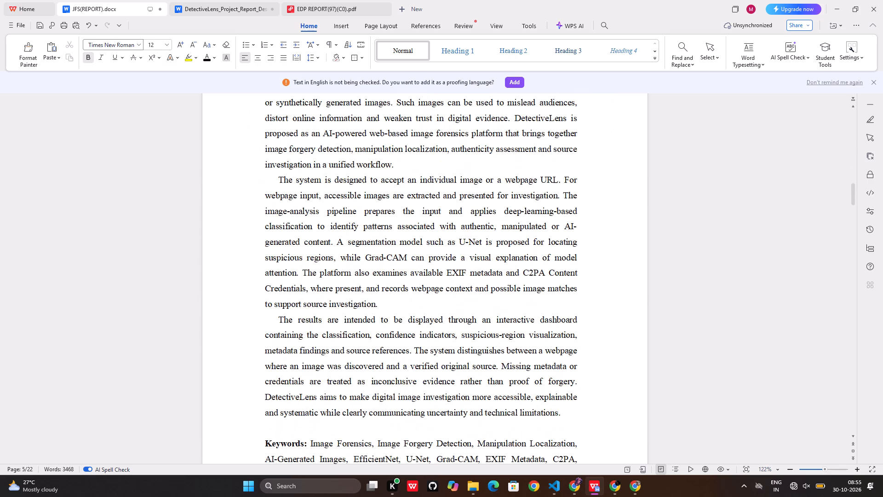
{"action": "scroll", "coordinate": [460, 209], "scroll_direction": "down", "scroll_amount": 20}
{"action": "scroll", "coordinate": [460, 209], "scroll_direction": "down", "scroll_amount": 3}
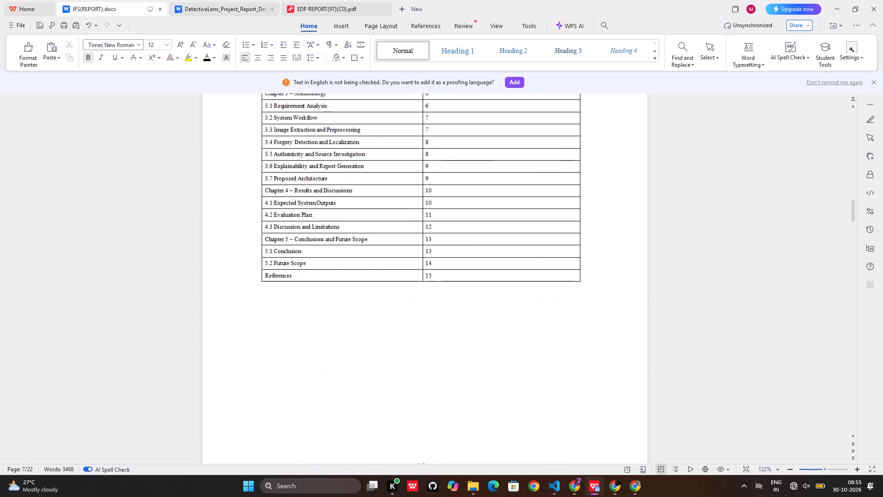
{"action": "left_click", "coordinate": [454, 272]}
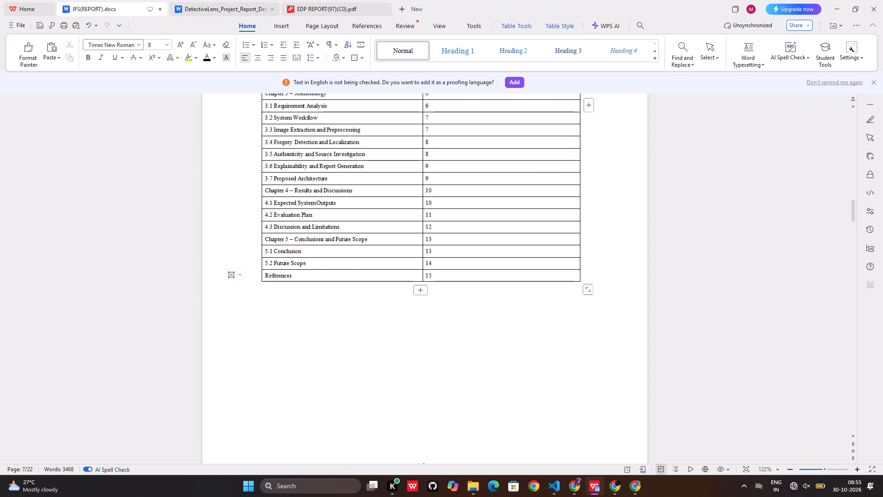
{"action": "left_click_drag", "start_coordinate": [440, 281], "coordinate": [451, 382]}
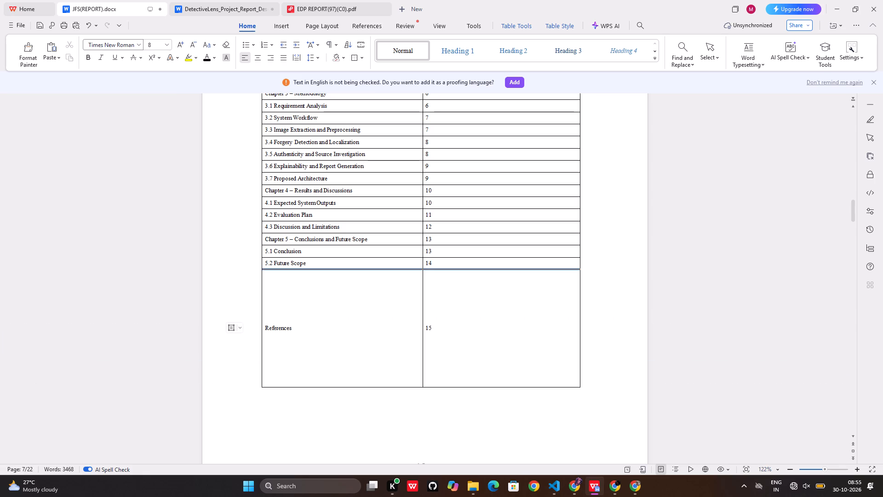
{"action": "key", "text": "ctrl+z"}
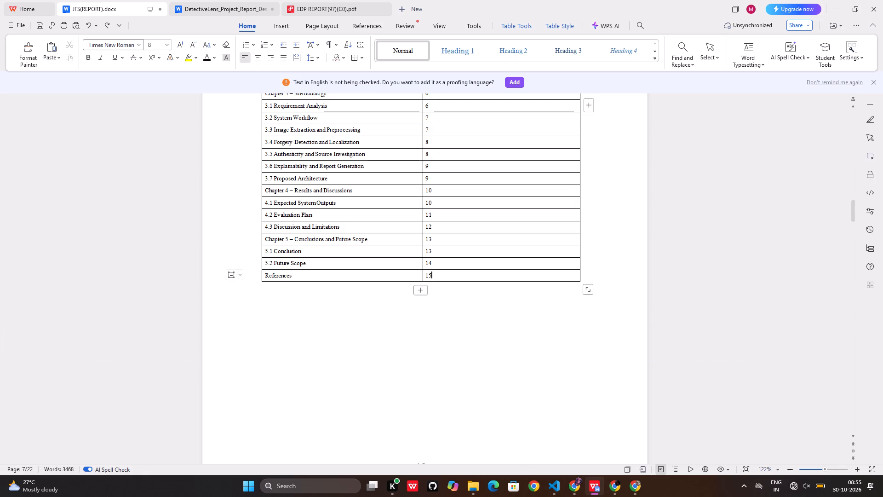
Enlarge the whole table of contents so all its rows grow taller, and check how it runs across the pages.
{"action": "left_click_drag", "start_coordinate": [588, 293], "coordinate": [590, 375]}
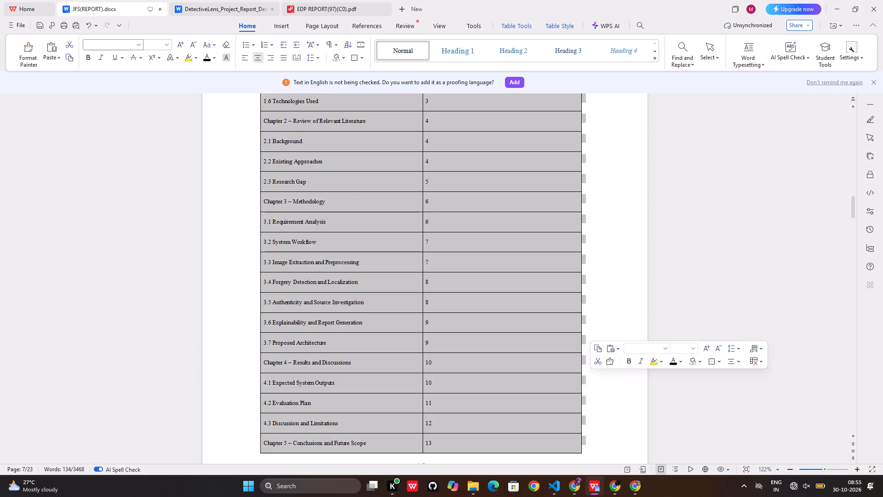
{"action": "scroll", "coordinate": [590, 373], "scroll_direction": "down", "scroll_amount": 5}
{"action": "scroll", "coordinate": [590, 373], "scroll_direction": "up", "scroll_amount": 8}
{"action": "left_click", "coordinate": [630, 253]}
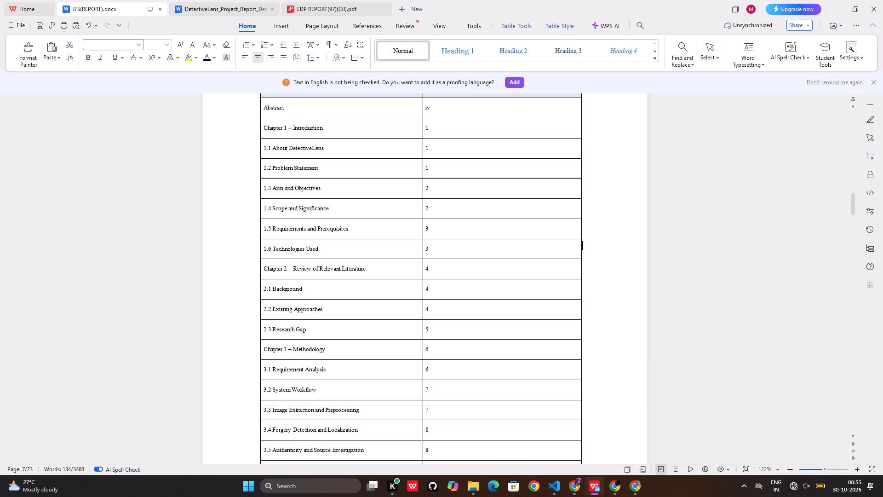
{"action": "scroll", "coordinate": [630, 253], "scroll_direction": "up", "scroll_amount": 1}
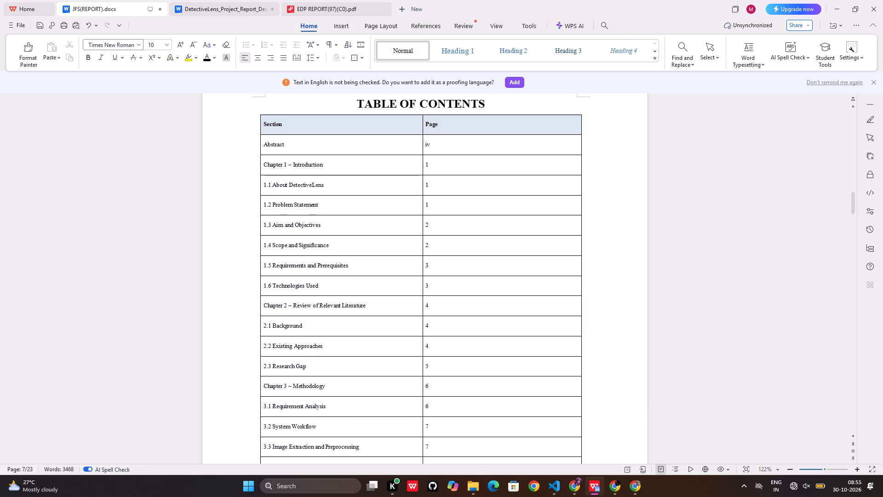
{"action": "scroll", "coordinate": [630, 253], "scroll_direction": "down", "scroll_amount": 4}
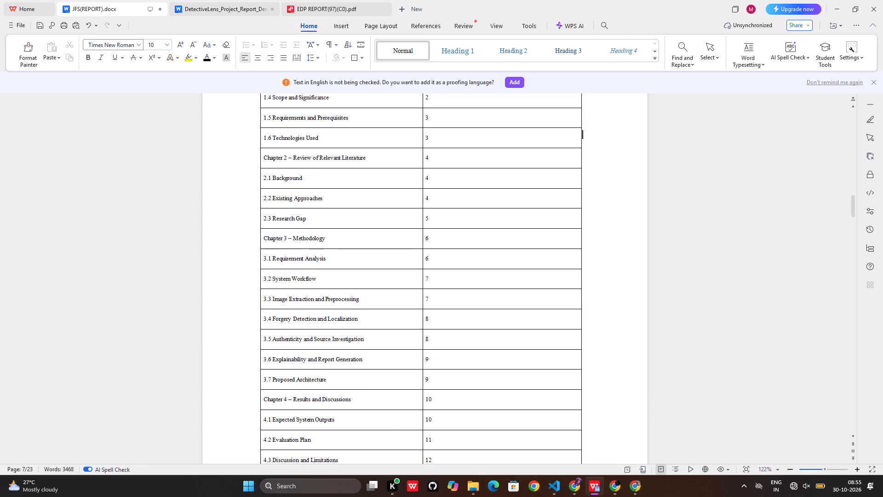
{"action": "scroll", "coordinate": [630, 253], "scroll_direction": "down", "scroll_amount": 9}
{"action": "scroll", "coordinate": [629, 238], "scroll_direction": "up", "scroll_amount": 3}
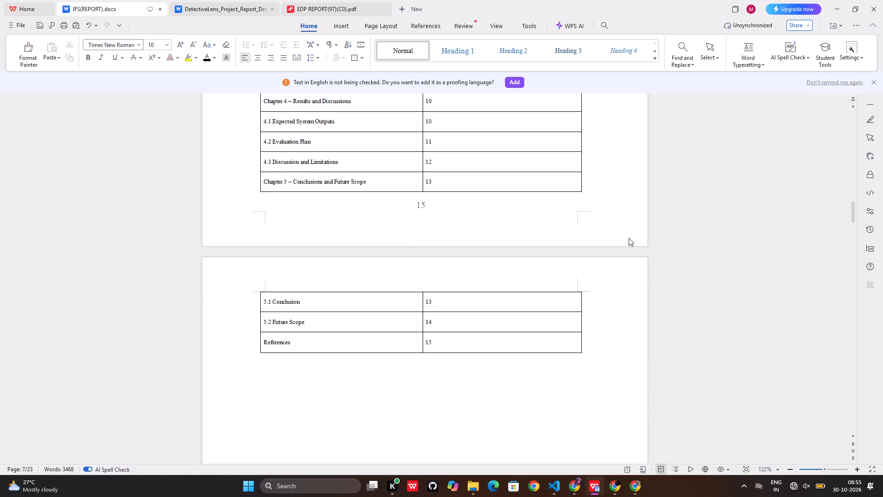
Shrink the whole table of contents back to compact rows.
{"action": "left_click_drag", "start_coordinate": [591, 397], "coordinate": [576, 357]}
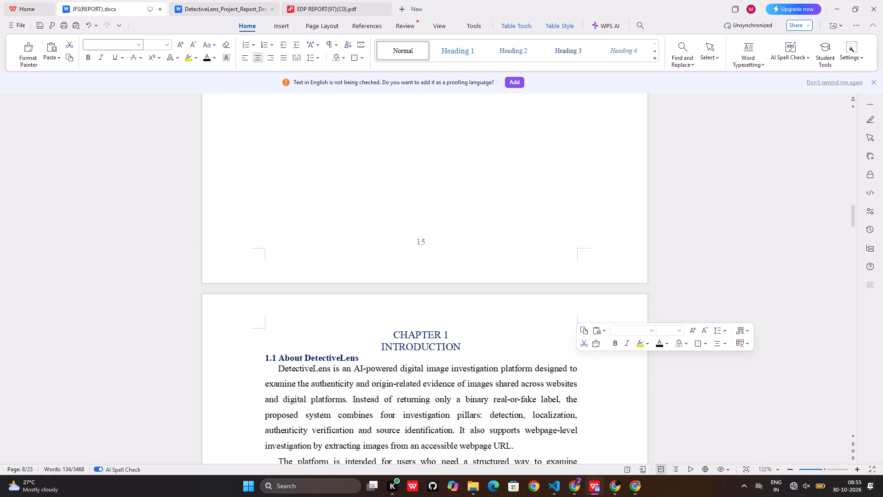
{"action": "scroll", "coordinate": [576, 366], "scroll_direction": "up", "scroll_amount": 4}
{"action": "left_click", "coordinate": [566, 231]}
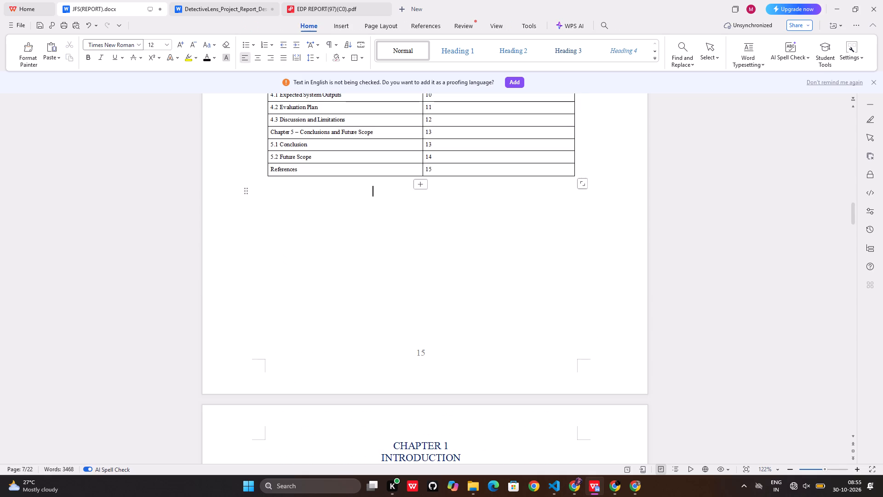
Enlarge the whole table of contents moderately so its last row, References, ends near the bottom margin of the same page.
{"action": "left_click_drag", "start_coordinate": [581, 182], "coordinate": [585, 198]}
Remove the blank page between the table of contents and Chapter 1 by deleting the empty paragraph on it.
{"action": "scroll", "coordinate": [596, 256], "scroll_direction": "down", "scroll_amount": 1}
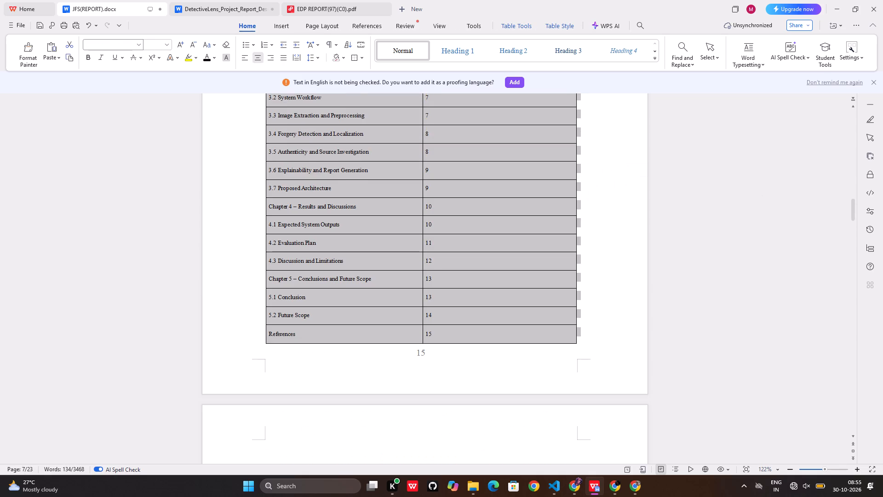
{"action": "scroll", "coordinate": [596, 256], "scroll_direction": "down", "scroll_amount": 12}
{"action": "scroll", "coordinate": [380, 339], "scroll_direction": "down", "scroll_amount": 5}
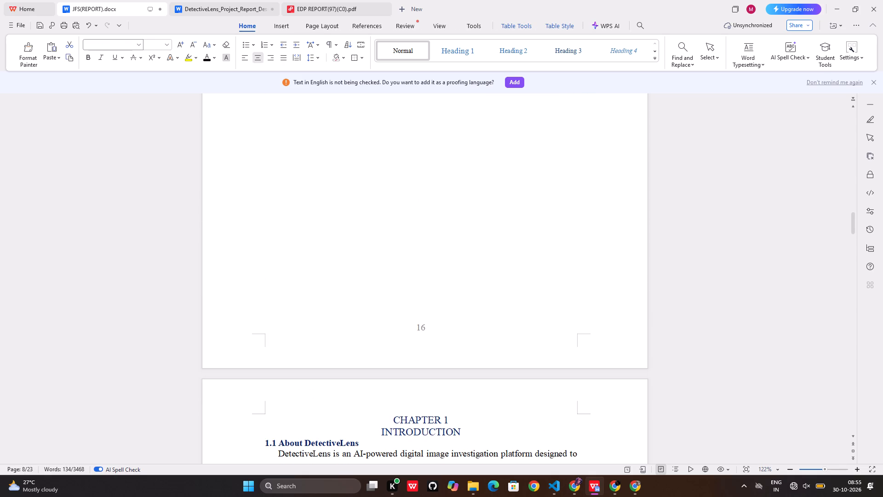
{"action": "left_click", "coordinate": [350, 347]}
{"action": "left_click", "coordinate": [258, 318]}
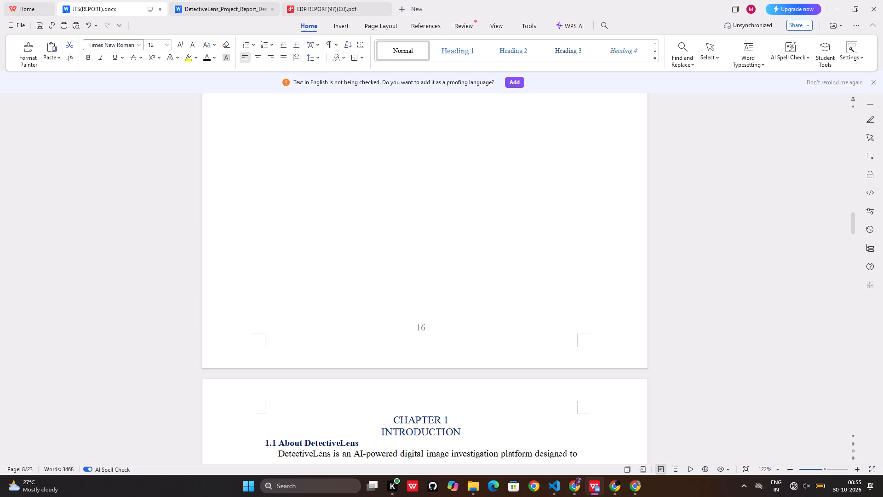
{"action": "left_click", "coordinate": [321, 425]}
{"action": "left_click", "coordinate": [266, 319]}
{"action": "scroll", "coordinate": [292, 297], "scroll_direction": "up", "scroll_amount": 7}
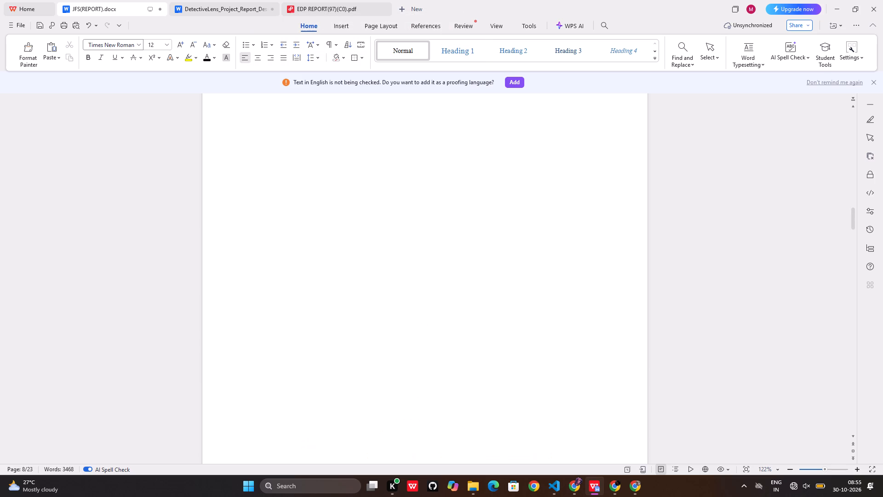
{"action": "scroll", "coordinate": [292, 297], "scroll_direction": "up", "scroll_amount": 4}
{"action": "key", "text": "BackSpace"}
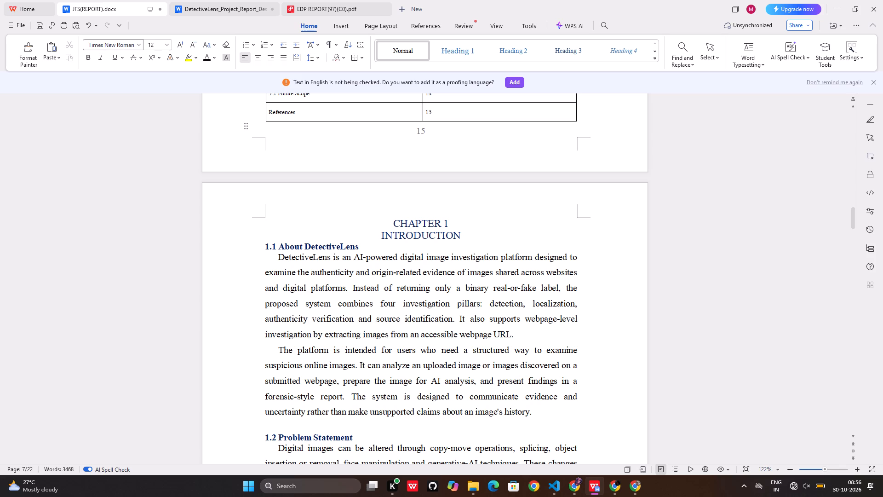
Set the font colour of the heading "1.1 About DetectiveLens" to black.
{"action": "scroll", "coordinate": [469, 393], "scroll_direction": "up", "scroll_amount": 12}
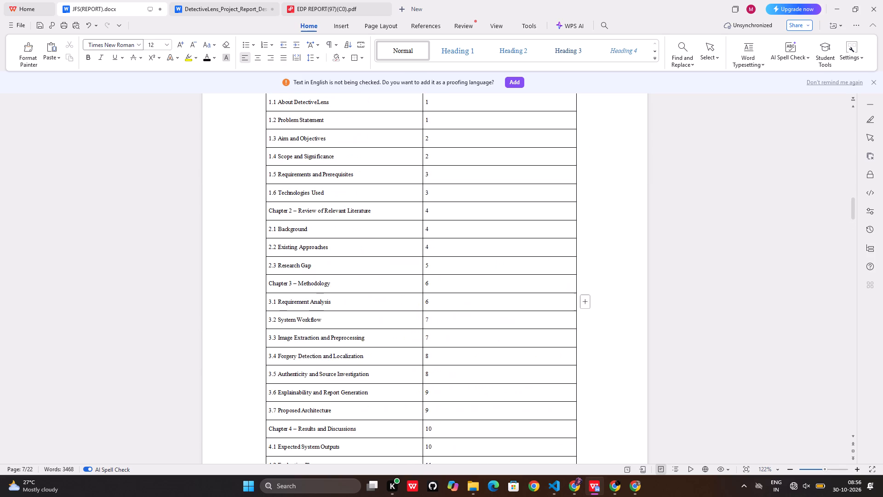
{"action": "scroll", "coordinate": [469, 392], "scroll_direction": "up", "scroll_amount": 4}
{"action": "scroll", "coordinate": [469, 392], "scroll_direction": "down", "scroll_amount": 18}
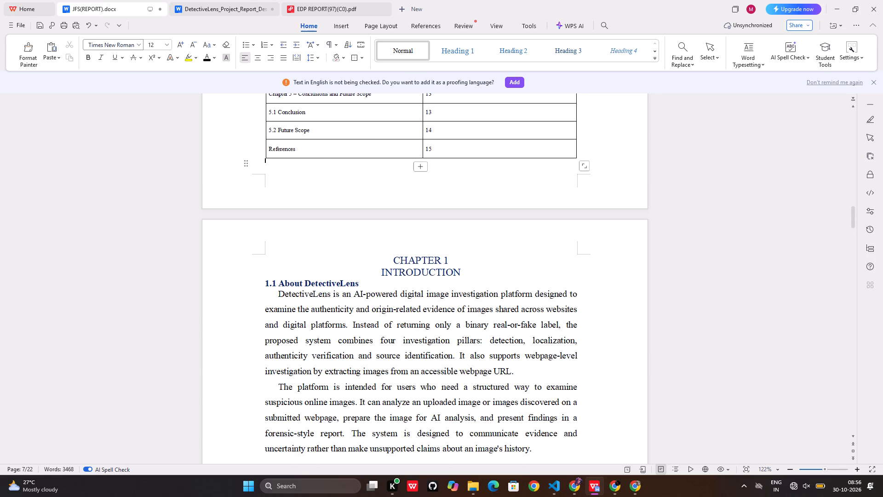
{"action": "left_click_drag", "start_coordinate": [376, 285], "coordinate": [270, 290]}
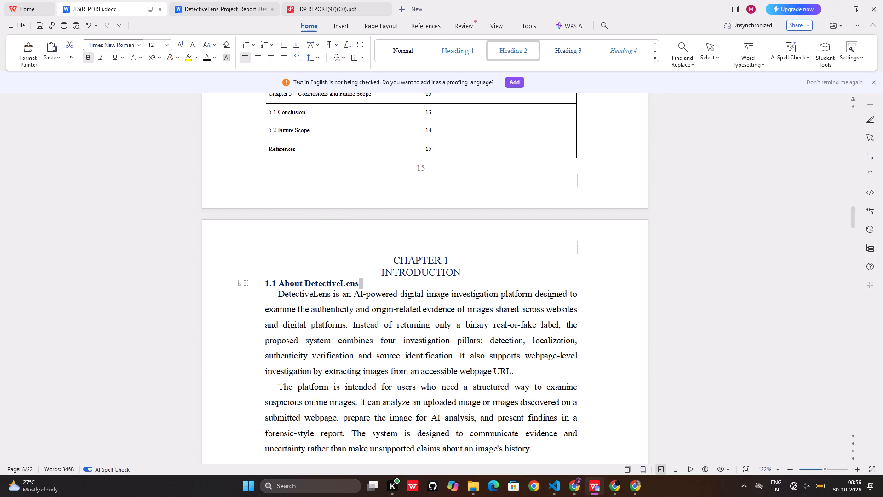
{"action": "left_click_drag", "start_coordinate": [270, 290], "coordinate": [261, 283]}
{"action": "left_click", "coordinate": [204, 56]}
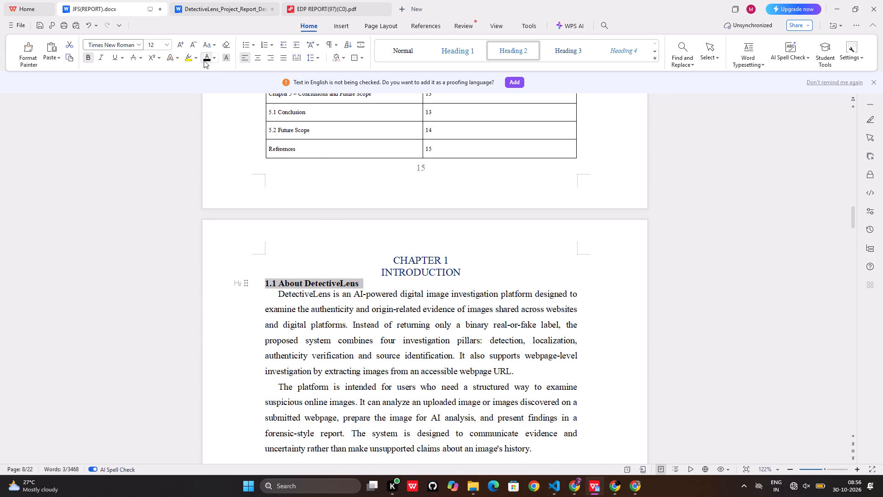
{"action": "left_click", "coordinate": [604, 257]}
Recolour the heading "1.1 About DetectiveLens" with the darkest shade of the dark blue theme colour.
{"action": "left_click_drag", "start_coordinate": [373, 285], "coordinate": [274, 289]}
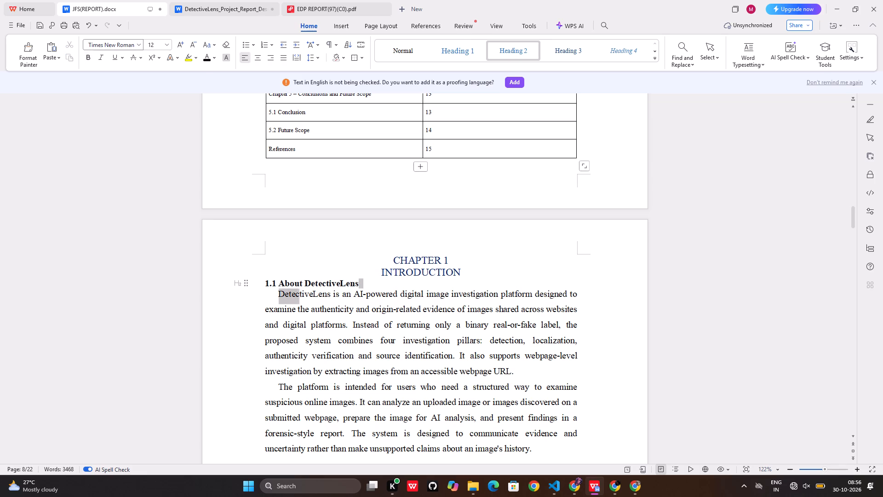
{"action": "left_click_drag", "start_coordinate": [274, 289], "coordinate": [261, 288]}
{"action": "left_click", "coordinate": [207, 57]}
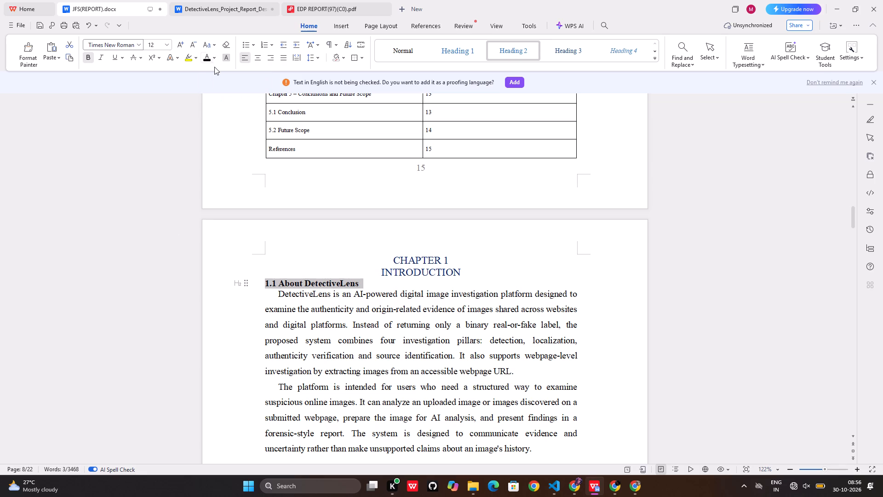
{"action": "left_click", "coordinate": [217, 60]}
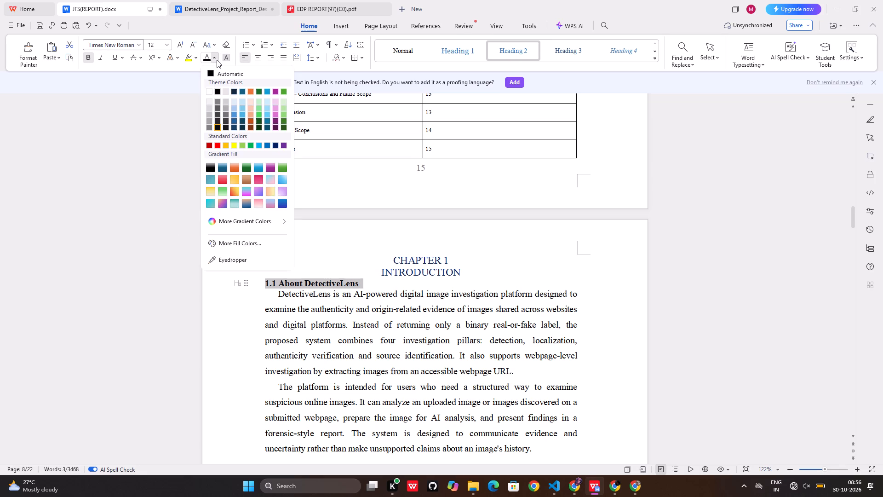
{"action": "left_click", "coordinate": [232, 127]}
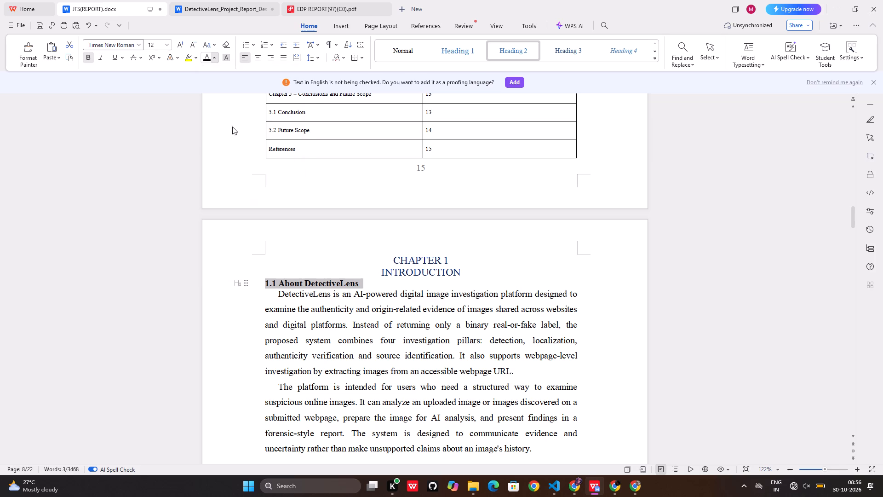
{"action": "left_click", "coordinate": [573, 287]}
Place the cursor in the heading "1.2 Problem Statement".
{"action": "scroll", "coordinate": [514, 324], "scroll_direction": "down", "scroll_amount": 10}
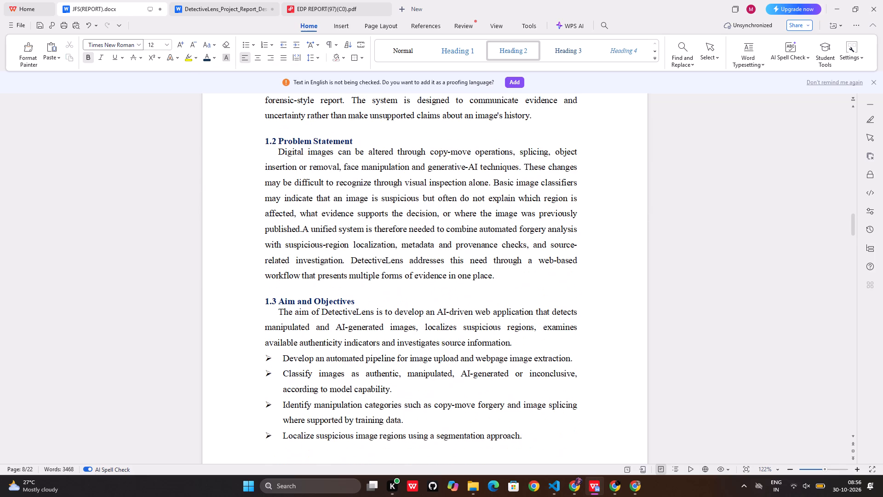
{"action": "scroll", "coordinate": [514, 322], "scroll_direction": "up", "scroll_amount": 3}
{"action": "left_click", "coordinate": [296, 254]}
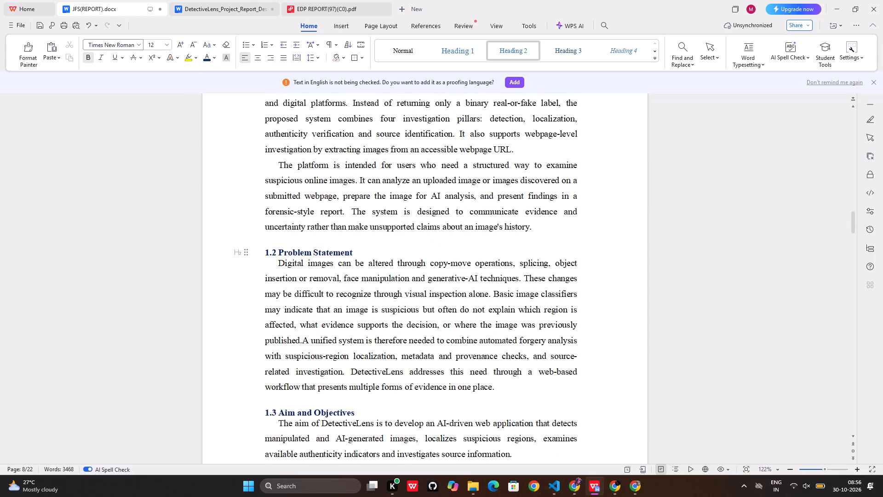
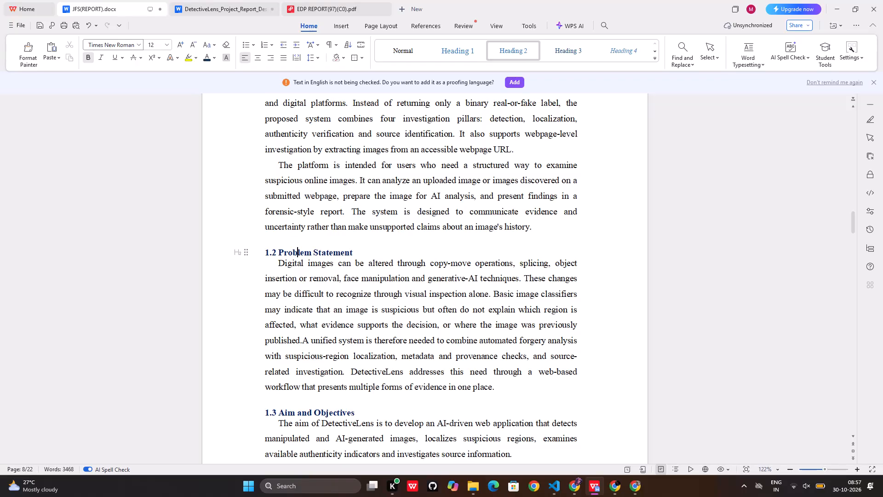
Look over the table of contents page and the pages of Chapters 1 and 2, checking headings and footer page numbers.
{"action": "scroll", "coordinate": [572, 274], "scroll_direction": "up", "scroll_amount": 3}
{"action": "scroll", "coordinate": [506, 286], "scroll_direction": "up", "scroll_amount": 5}
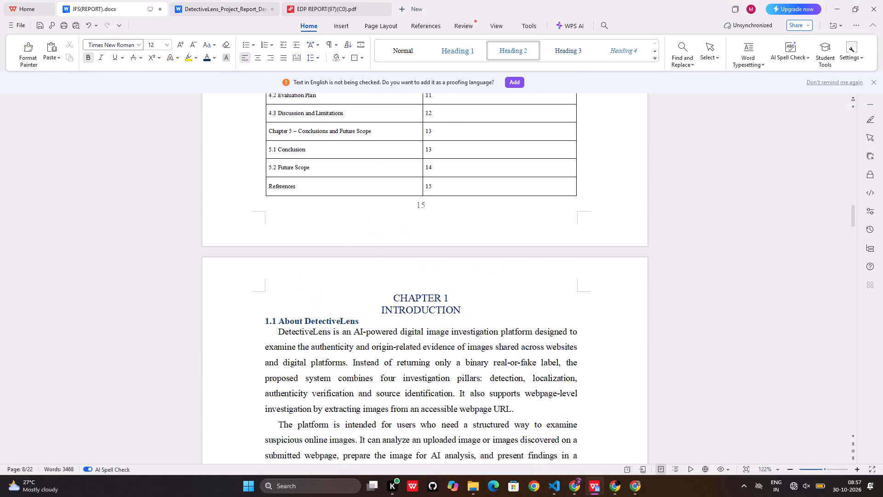
{"action": "scroll", "coordinate": [506, 286], "scroll_direction": "up", "scroll_amount": 1}
{"action": "scroll", "coordinate": [506, 286], "scroll_direction": "down", "scroll_amount": 8}
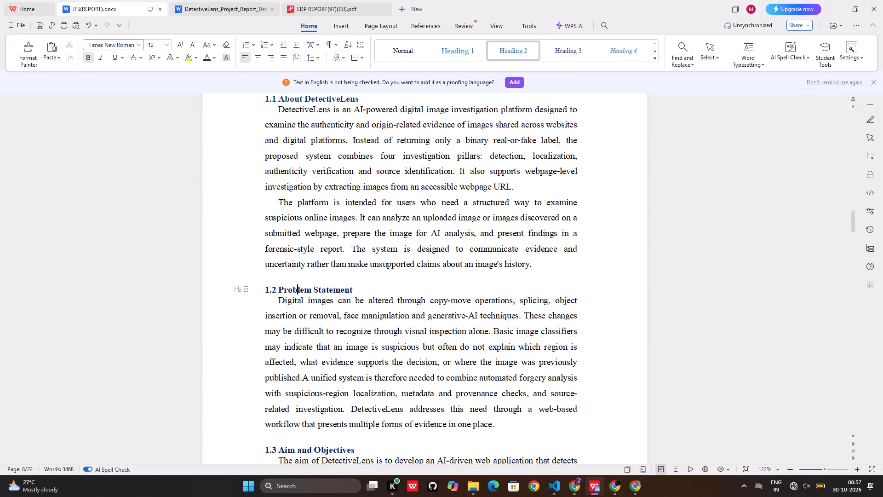
{"action": "scroll", "coordinate": [506, 286], "scroll_direction": "up", "scroll_amount": 16}
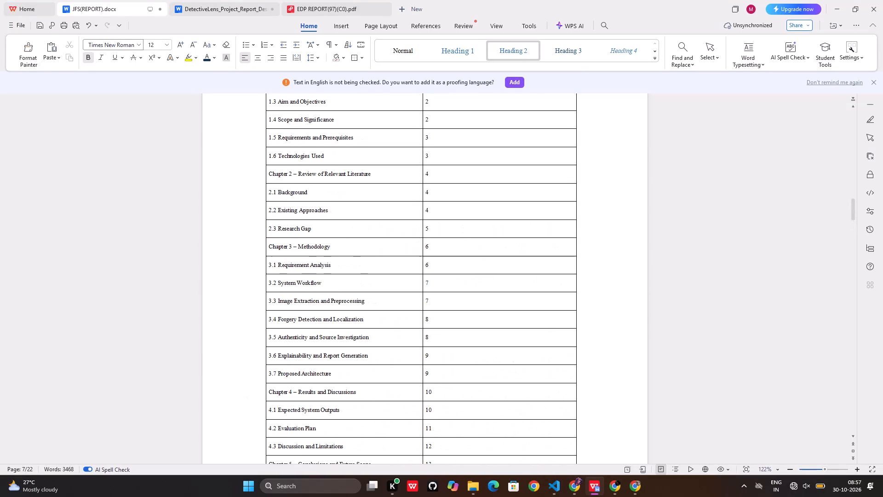
{"action": "scroll", "coordinate": [506, 286], "scroll_direction": "down", "scroll_amount": 3}
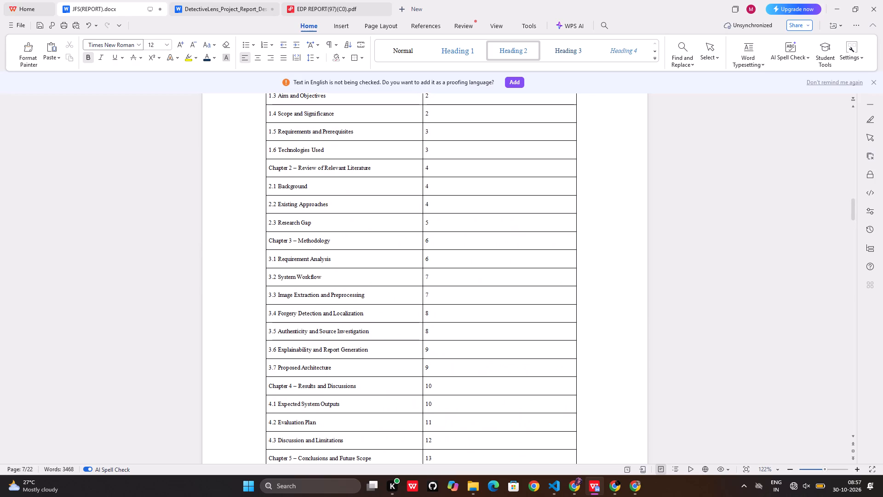
{"action": "scroll", "coordinate": [506, 286], "scroll_direction": "down", "scroll_amount": 7}
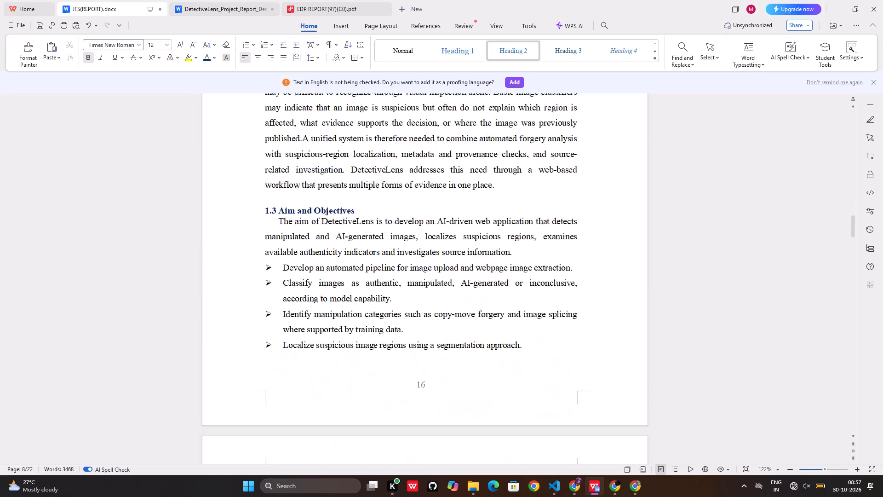
{"action": "scroll", "coordinate": [525, 280], "scroll_direction": "down", "scroll_amount": 5}
{"action": "scroll", "coordinate": [525, 280], "scroll_direction": "up", "scroll_amount": 3}
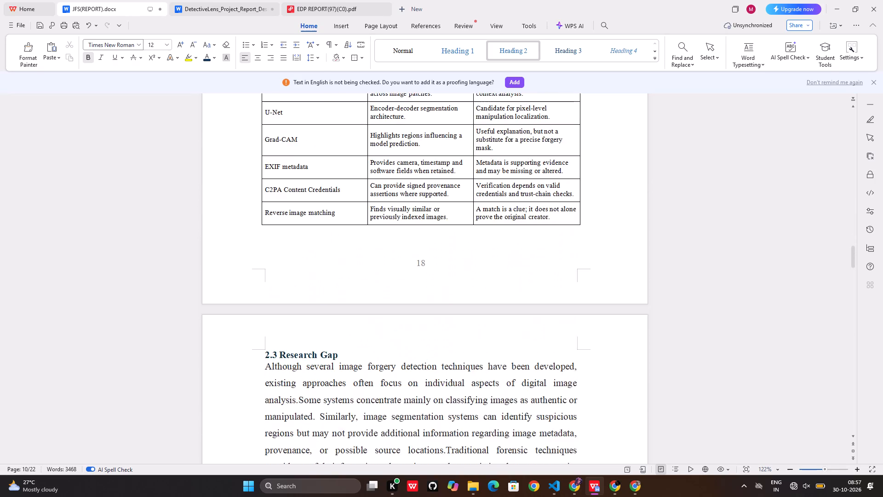
{"action": "scroll", "coordinate": [525, 280], "scroll_direction": "up", "scroll_amount": 4}
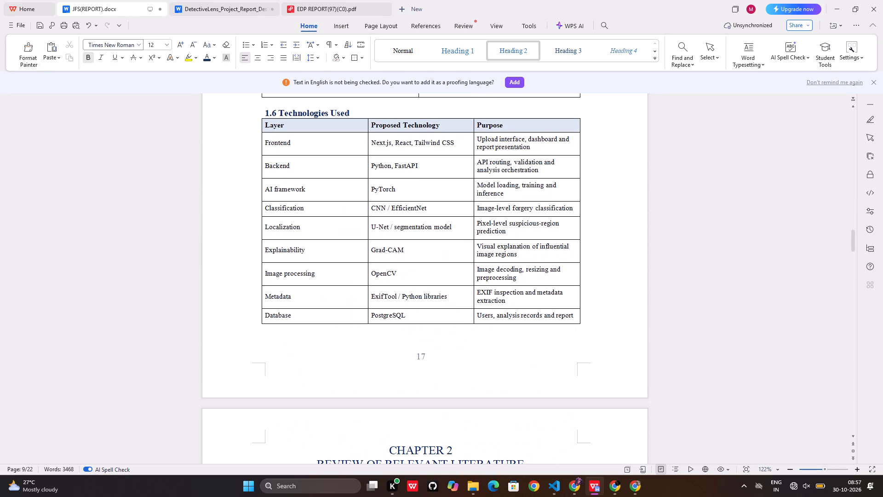
{"action": "scroll", "coordinate": [525, 280], "scroll_direction": "up", "scroll_amount": 4}
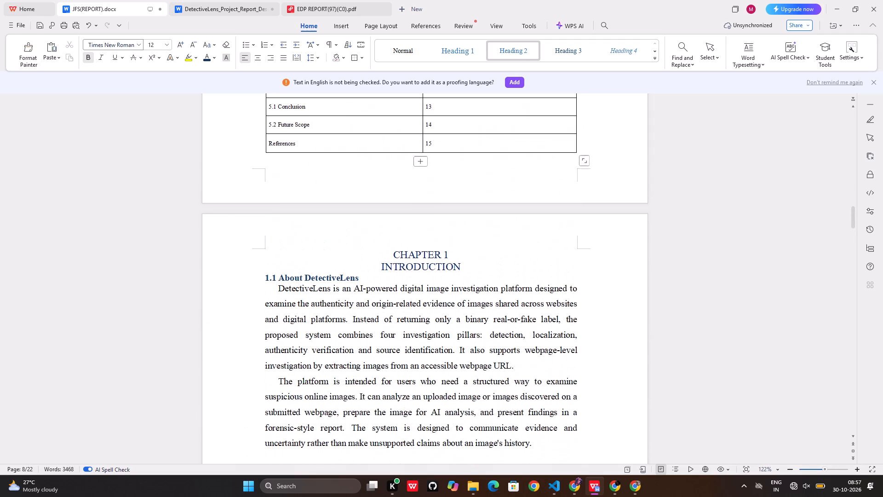
{"action": "scroll", "coordinate": [525, 280], "scroll_direction": "up", "scroll_amount": 3}
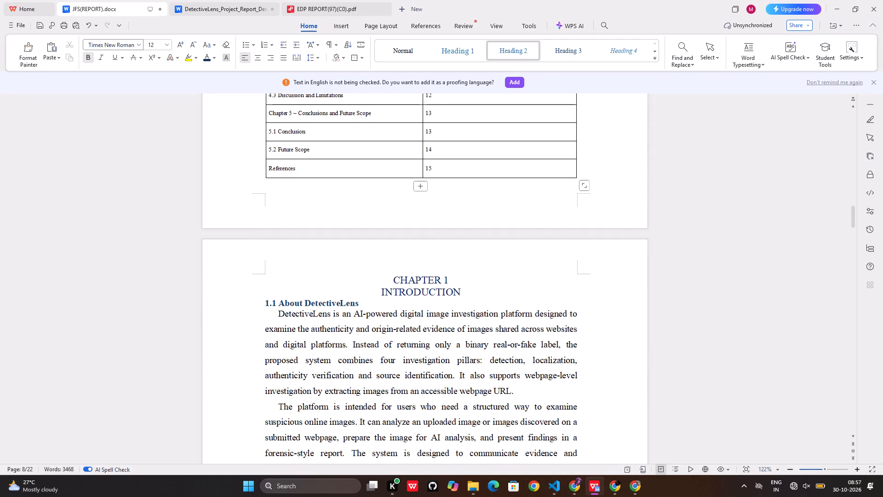
{"action": "scroll", "coordinate": [525, 280], "scroll_direction": "up", "scroll_amount": 3}
{"action": "scroll", "coordinate": [525, 280], "scroll_direction": "down", "scroll_amount": 4}
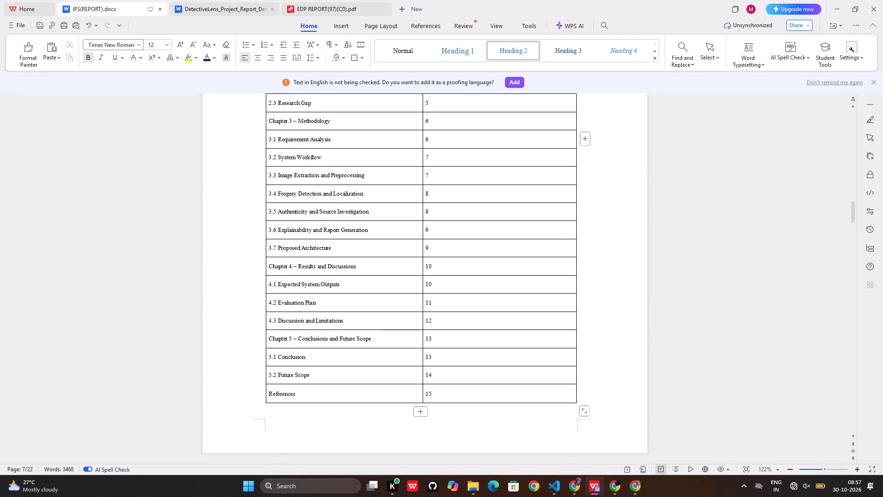
{"action": "scroll", "coordinate": [525, 280], "scroll_direction": "down", "scroll_amount": 7}
{"action": "scroll", "coordinate": [525, 280], "scroll_direction": "up", "scroll_amount": 2}
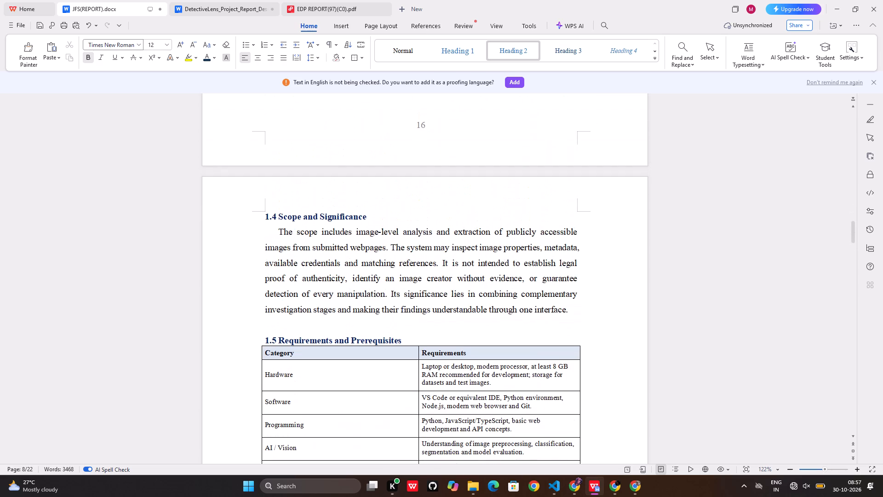
{"action": "scroll", "coordinate": [525, 279], "scroll_direction": "up", "scroll_amount": 3}
{"action": "scroll", "coordinate": [525, 279], "scroll_direction": "up", "scroll_amount": 19}
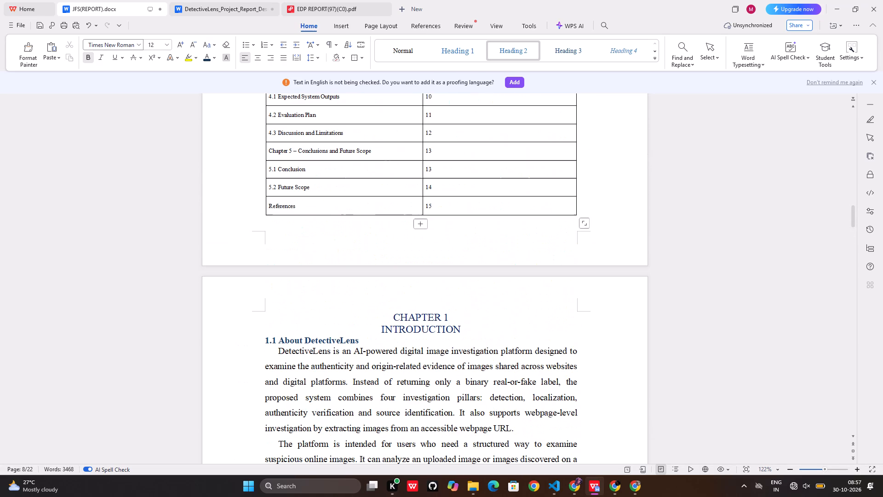
Replace the automatic page number in the footer of the table of contents page with a plain 7.
{"action": "double_click", "coordinate": [420, 225]}
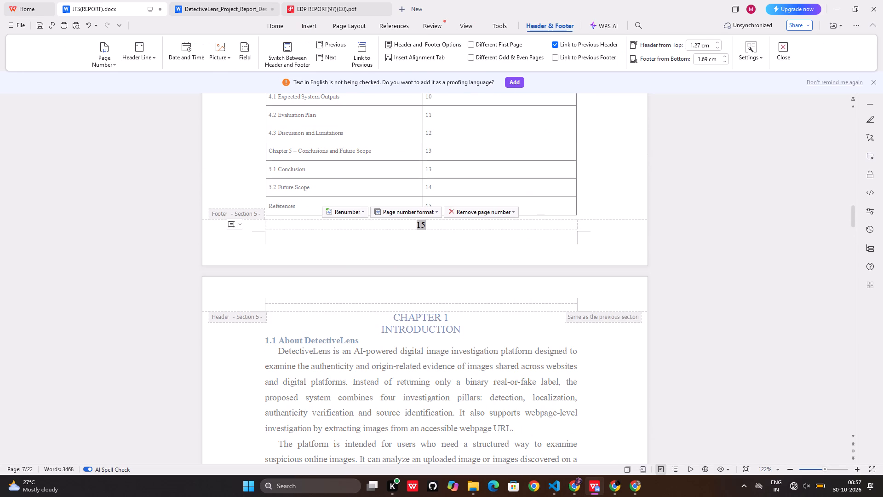
{"action": "key", "text": "BackSpace"}
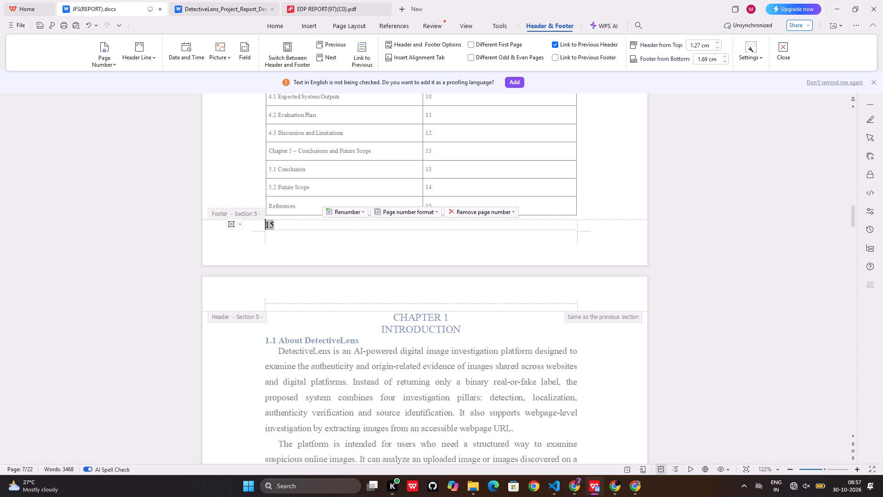
{"action": "key", "text": "BackSpace"}
{"action": "key", "text": "BackSpace"}
{"action": "key", "text": "7"}
{"action": "key", "text": "Right"}
{"action": "key", "text": "Right"}
{"action": "key", "text": "BackSpace"}
{"action": "key", "text": "BackSpace"}
{"action": "key", "text": "BackSpace"}
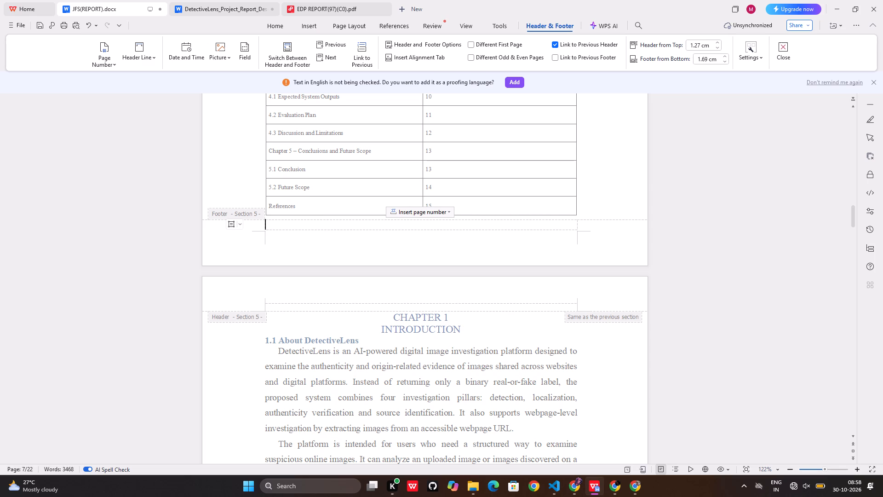
{"action": "key", "text": "7"}
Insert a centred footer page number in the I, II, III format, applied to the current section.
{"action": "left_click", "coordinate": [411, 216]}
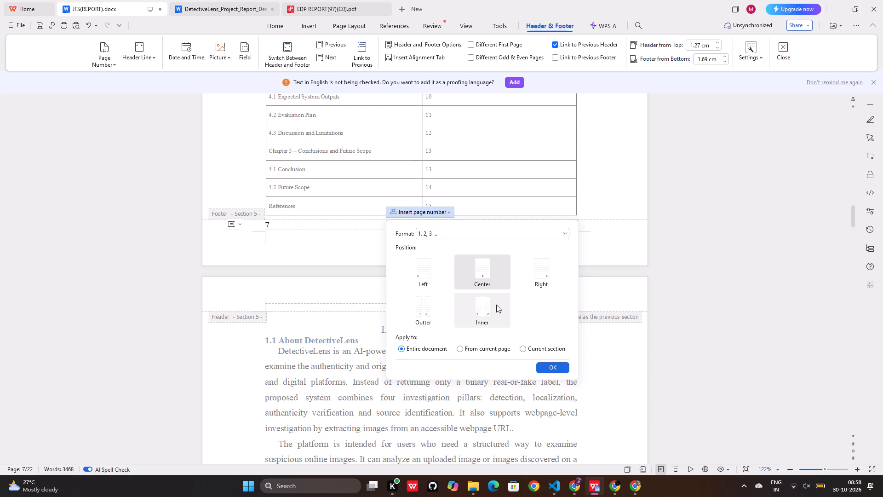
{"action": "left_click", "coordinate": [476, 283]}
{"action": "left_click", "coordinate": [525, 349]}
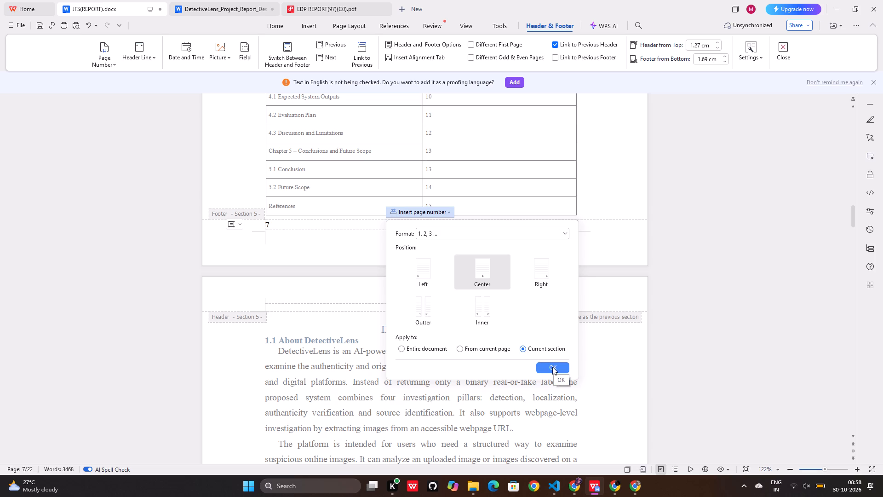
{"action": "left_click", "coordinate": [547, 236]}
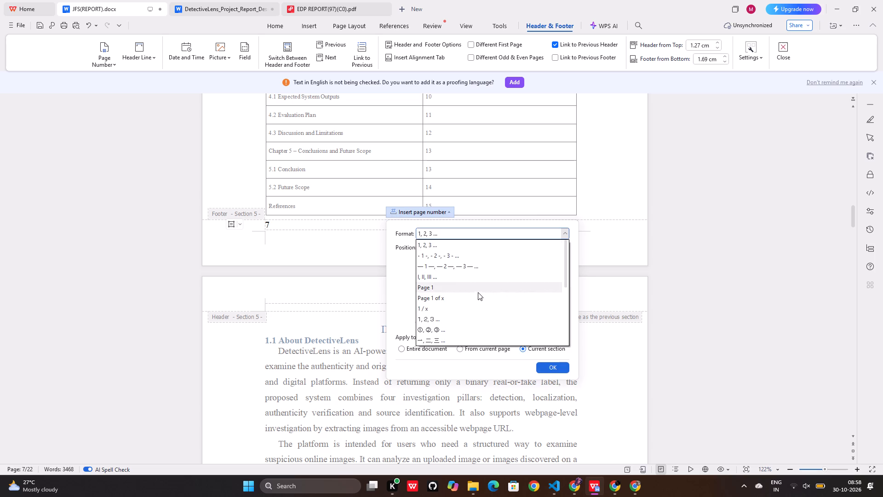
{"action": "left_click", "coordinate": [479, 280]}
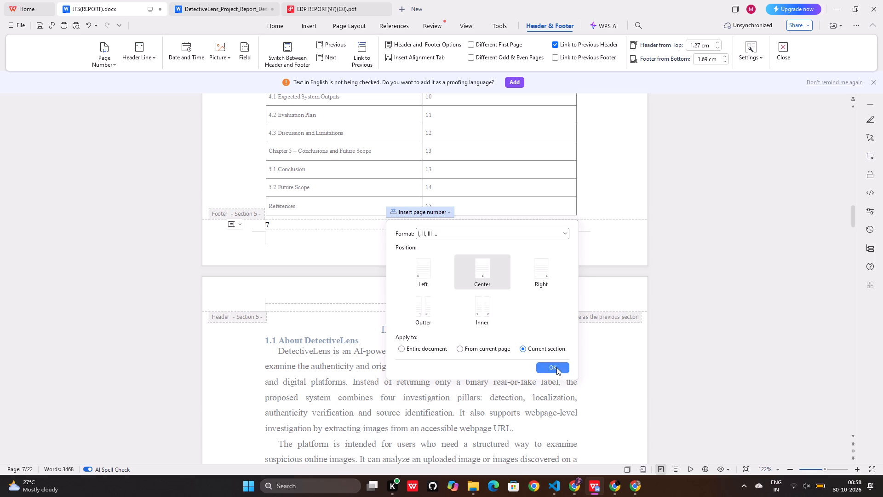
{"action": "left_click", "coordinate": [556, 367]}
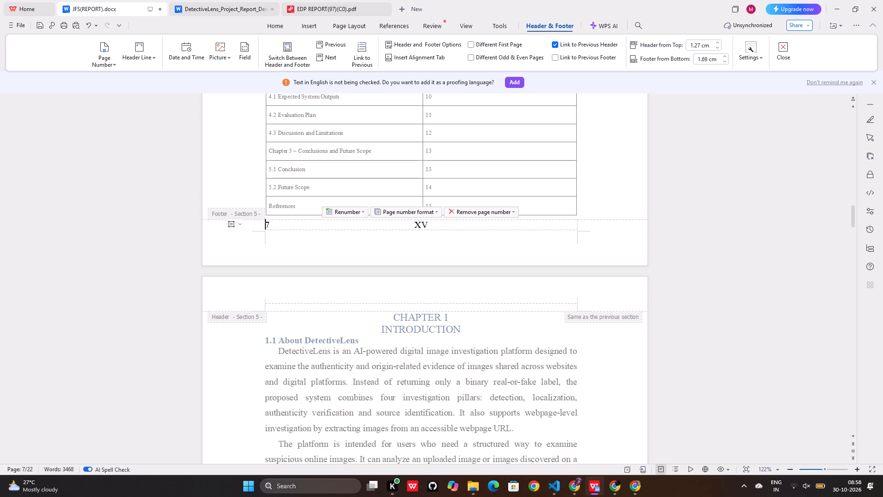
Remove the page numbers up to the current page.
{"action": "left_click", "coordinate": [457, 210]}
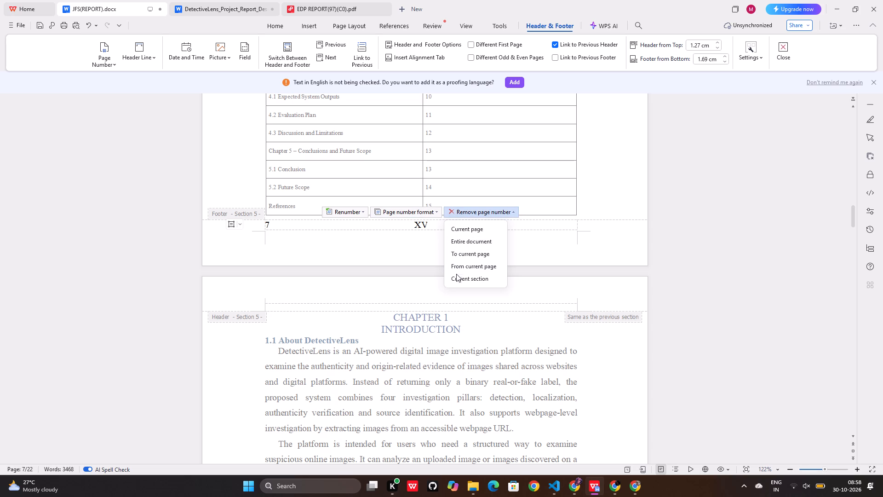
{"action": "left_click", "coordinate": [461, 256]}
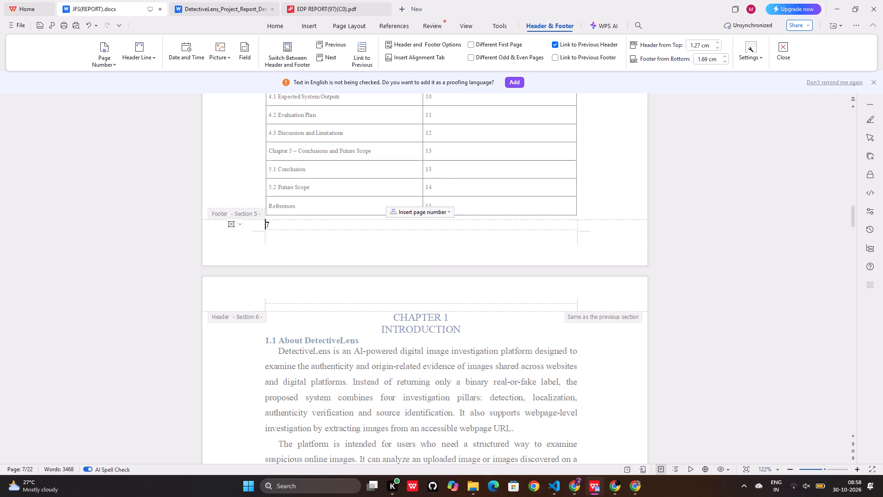
Insert centred footer page numbers in the i, ii, iii format for the entire document and return to the body text.
{"action": "left_click", "coordinate": [440, 216]}
{"action": "left_click", "coordinate": [441, 232]}
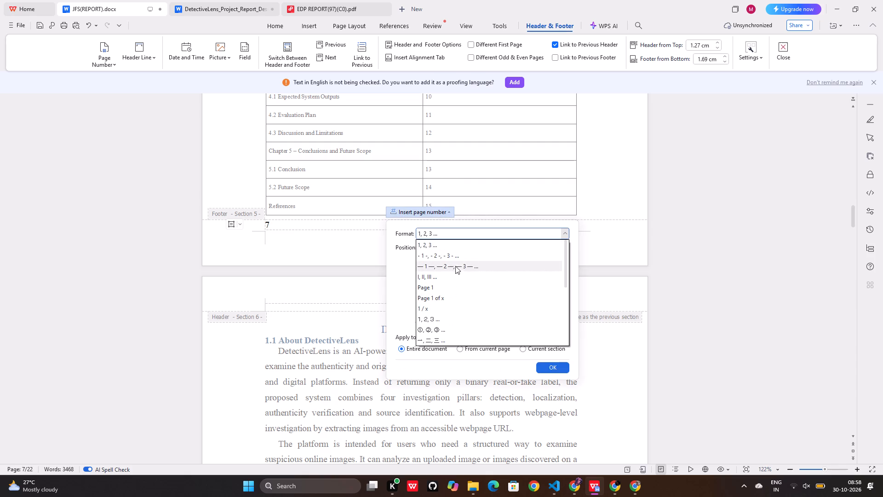
{"action": "scroll", "coordinate": [451, 281], "scroll_direction": "down", "scroll_amount": 3}
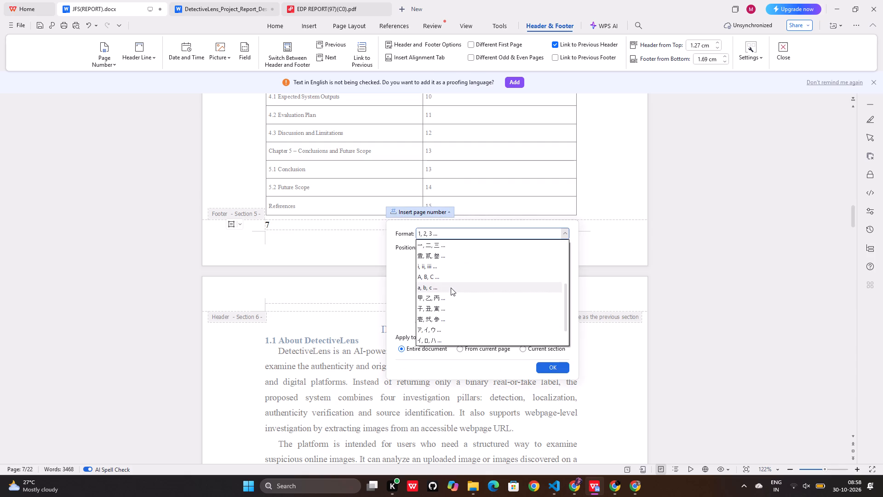
{"action": "left_click", "coordinate": [455, 269]}
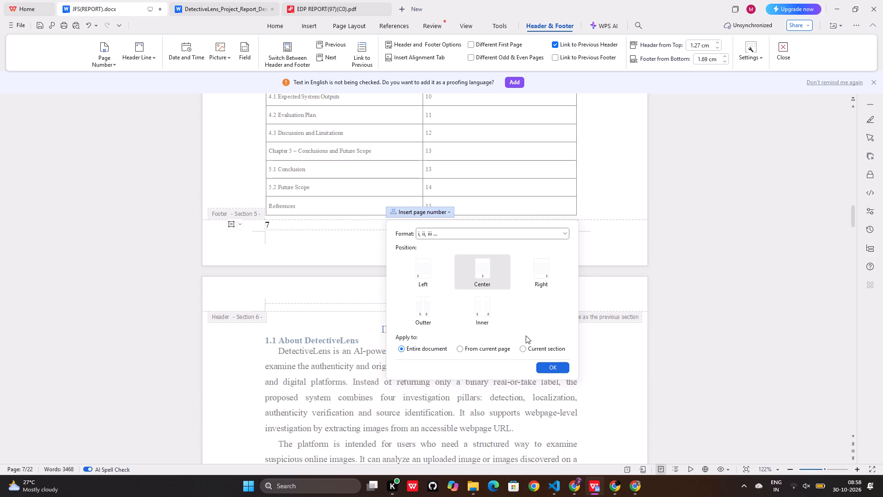
{"action": "left_click", "coordinate": [550, 366]}
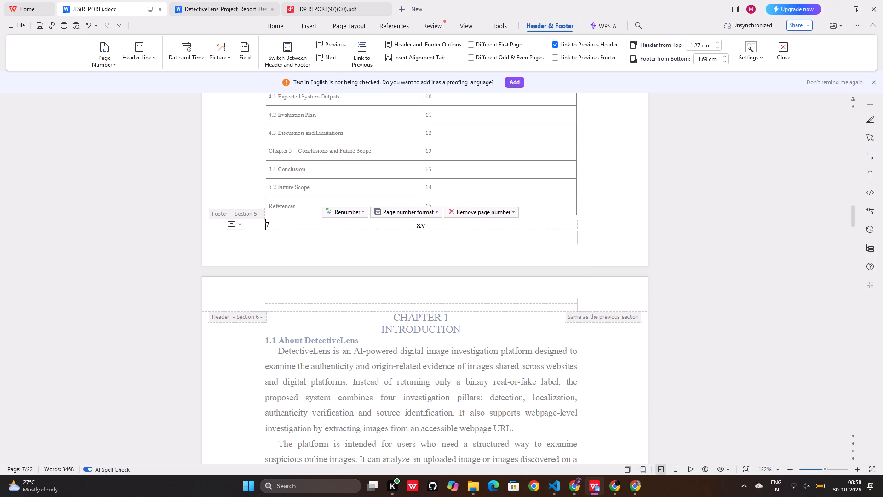
{"action": "left_click", "coordinate": [503, 261]}
{"action": "left_click", "coordinate": [503, 261]}
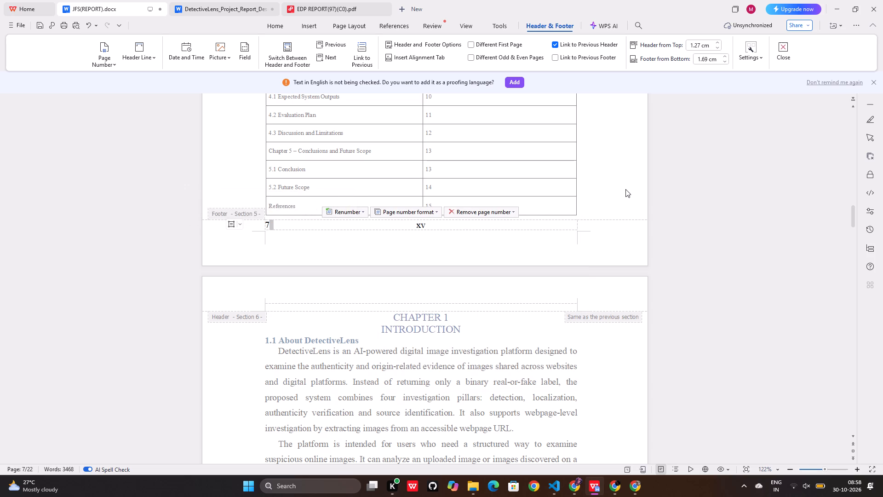
{"action": "double_click", "coordinate": [625, 189]}
Check the footer page numbers on the table of contents page and the pages around it.
{"action": "scroll", "coordinate": [493, 196], "scroll_direction": "up", "scroll_amount": 11}
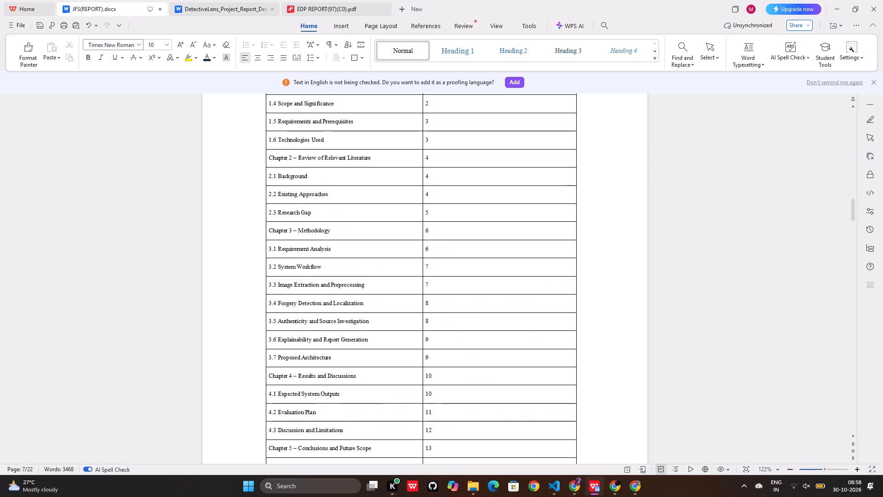
{"action": "scroll", "coordinate": [493, 196], "scroll_direction": "up", "scroll_amount": 11}
{"action": "scroll", "coordinate": [493, 196], "scroll_direction": "down", "scroll_amount": 8}
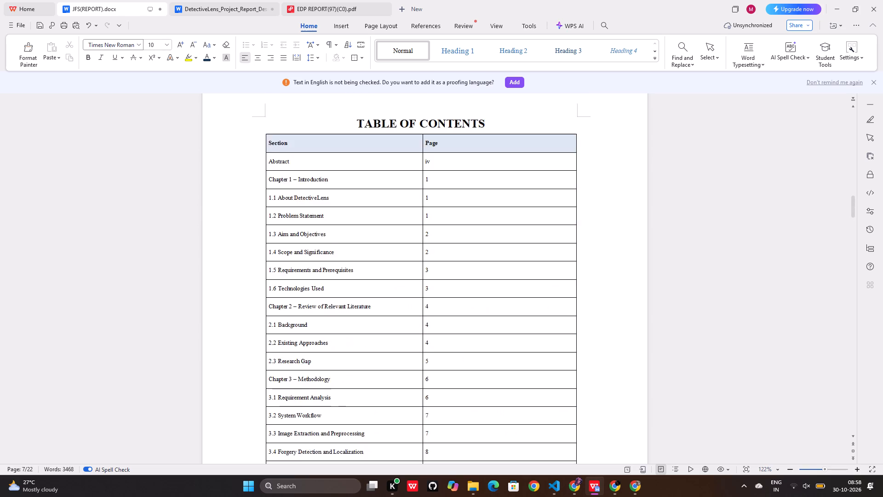
{"action": "scroll", "coordinate": [493, 196], "scroll_direction": "down", "scroll_amount": 13}
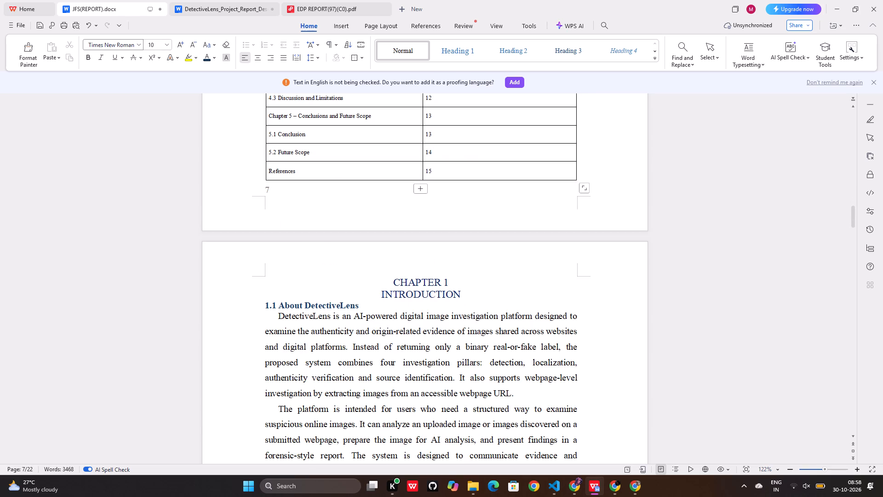
{"action": "left_click", "coordinate": [443, 208]}
{"action": "scroll", "coordinate": [443, 196], "scroll_direction": "up", "scroll_amount": 18}
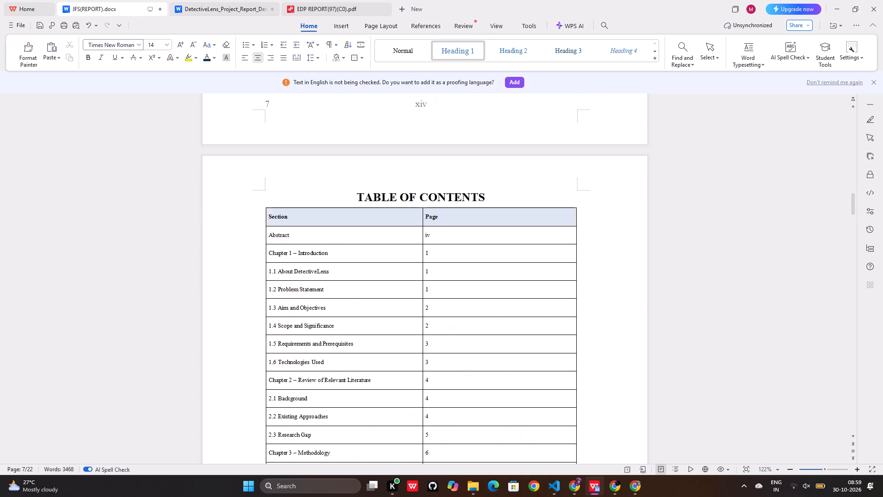
Remove the footer page numbers from the entire document, starting at the abstract page's footer, and return to the body text.
{"action": "scroll", "coordinate": [443, 196], "scroll_direction": "up", "scroll_amount": 2}
{"action": "double_click", "coordinate": [415, 252]}
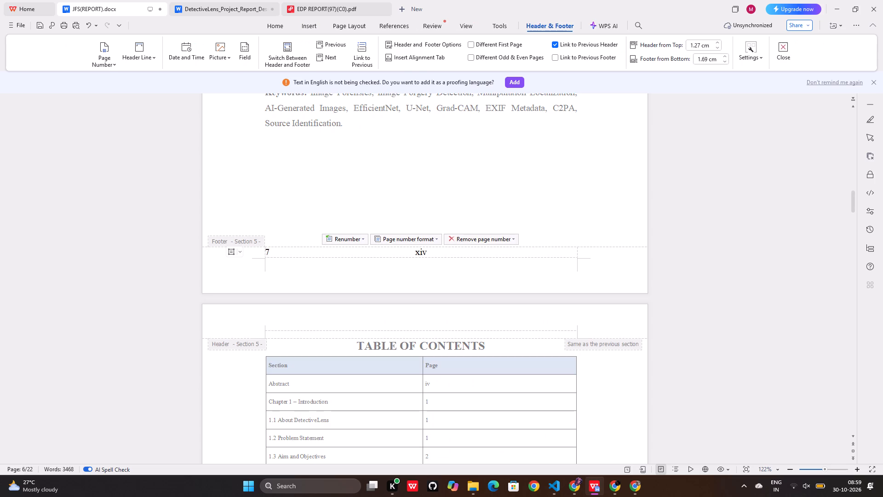
{"action": "left_click_drag", "start_coordinate": [427, 253], "coordinate": [415, 256]}
{"action": "left_click", "coordinate": [465, 243]}
{"action": "left_click", "coordinate": [475, 269]}
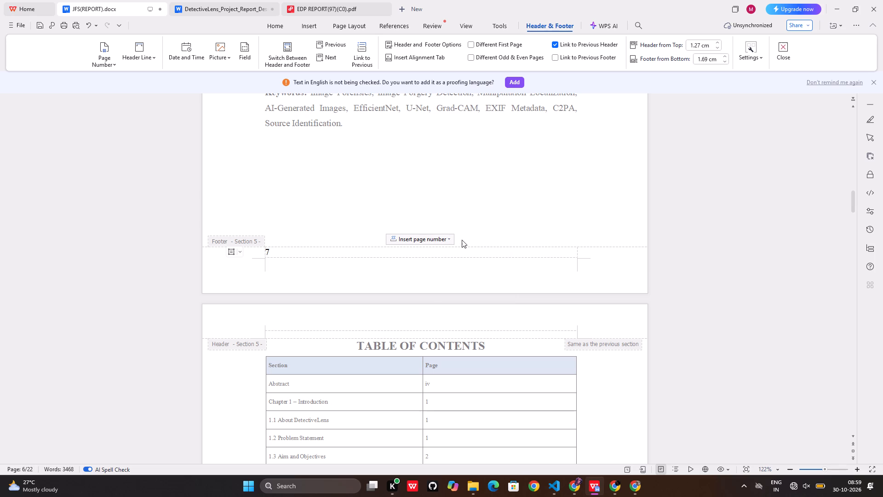
{"action": "left_click", "coordinate": [469, 230]}
{"action": "left_click", "coordinate": [469, 230]}
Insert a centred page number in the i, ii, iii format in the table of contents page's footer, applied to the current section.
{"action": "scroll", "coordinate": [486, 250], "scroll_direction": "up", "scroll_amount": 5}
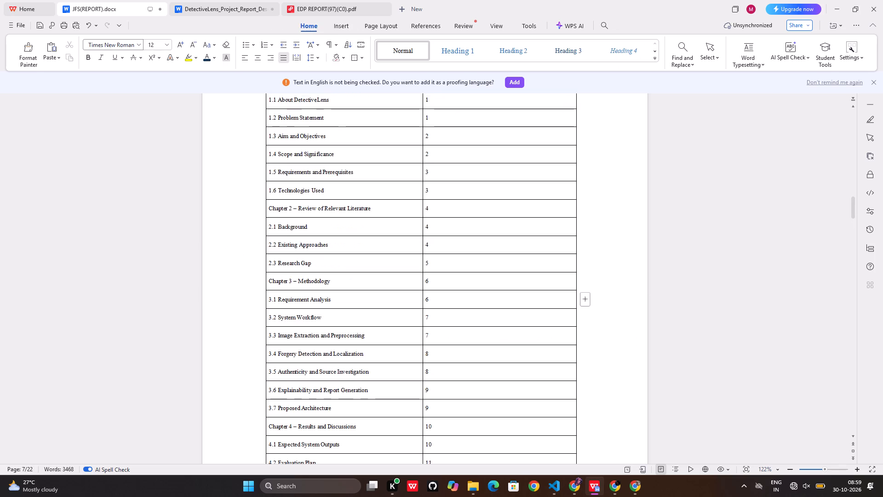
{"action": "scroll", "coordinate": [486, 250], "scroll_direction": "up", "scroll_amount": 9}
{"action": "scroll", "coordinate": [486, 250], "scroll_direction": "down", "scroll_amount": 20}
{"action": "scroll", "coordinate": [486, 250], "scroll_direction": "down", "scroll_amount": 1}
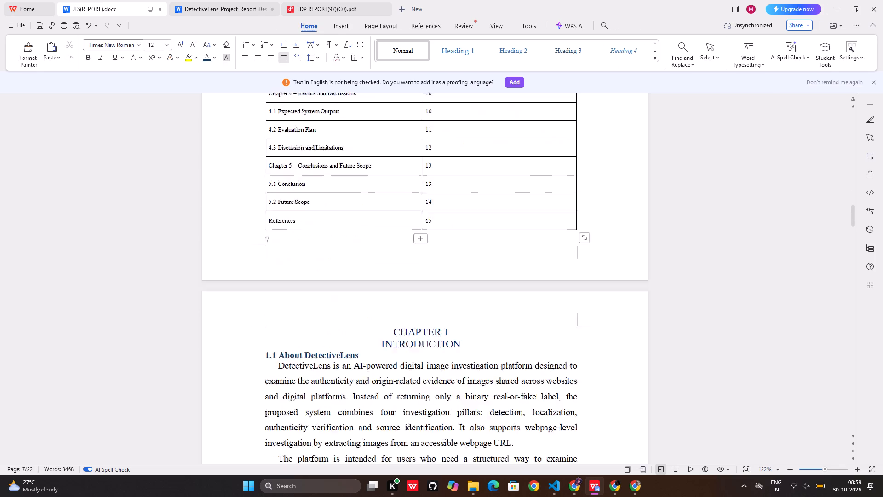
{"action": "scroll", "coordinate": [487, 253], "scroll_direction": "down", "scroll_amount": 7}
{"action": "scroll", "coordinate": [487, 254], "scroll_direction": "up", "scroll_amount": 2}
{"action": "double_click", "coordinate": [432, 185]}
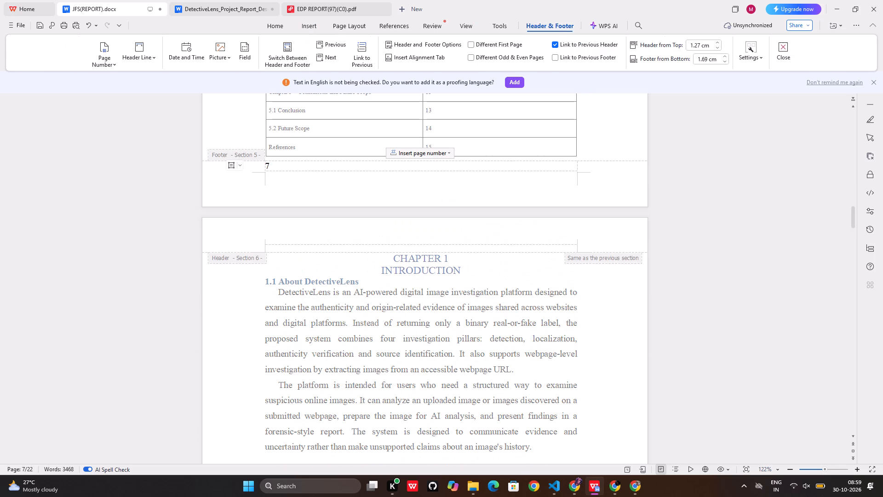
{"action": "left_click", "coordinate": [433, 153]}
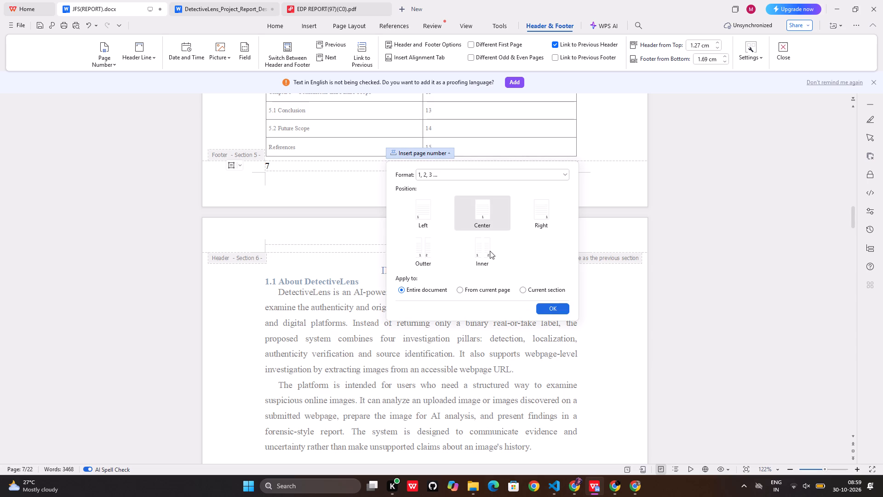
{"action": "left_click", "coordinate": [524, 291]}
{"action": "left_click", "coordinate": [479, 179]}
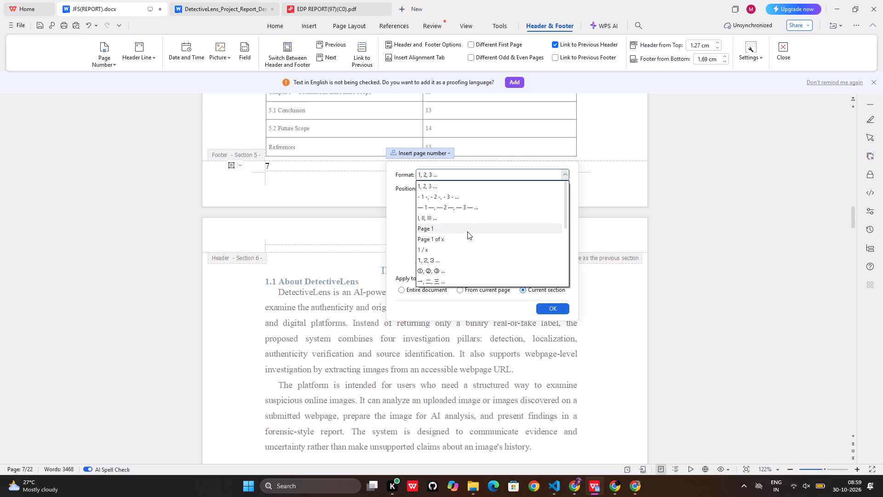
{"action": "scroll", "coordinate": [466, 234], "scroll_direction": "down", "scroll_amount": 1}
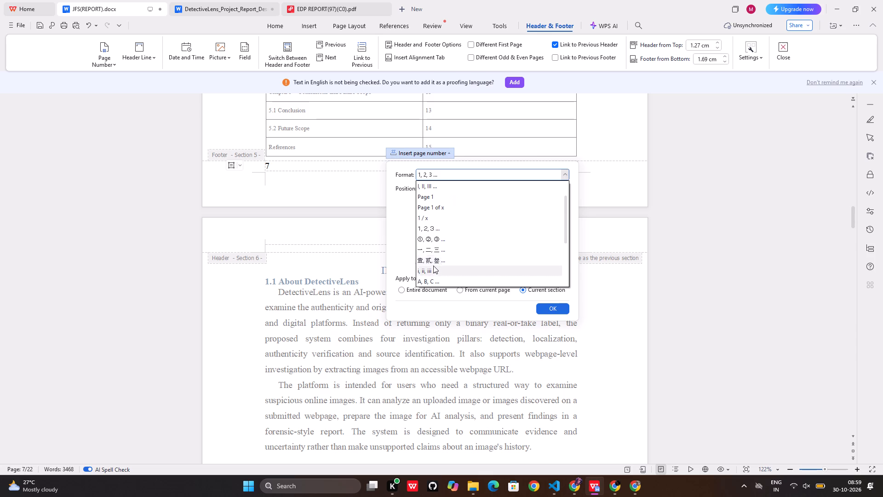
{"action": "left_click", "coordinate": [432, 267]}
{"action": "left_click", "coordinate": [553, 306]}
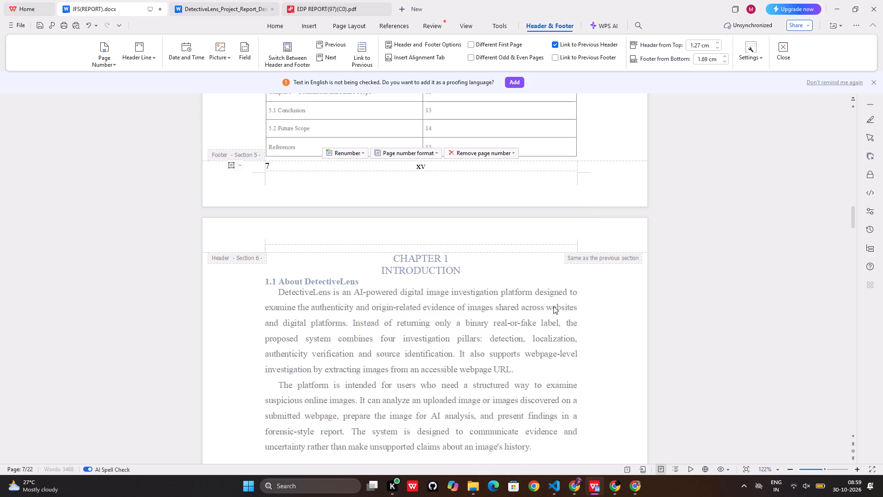
Delete the stray 7 at the start of the table of contents page's footer.
{"action": "left_click", "coordinate": [428, 169]}
{"action": "key", "text": "BackSpace"}
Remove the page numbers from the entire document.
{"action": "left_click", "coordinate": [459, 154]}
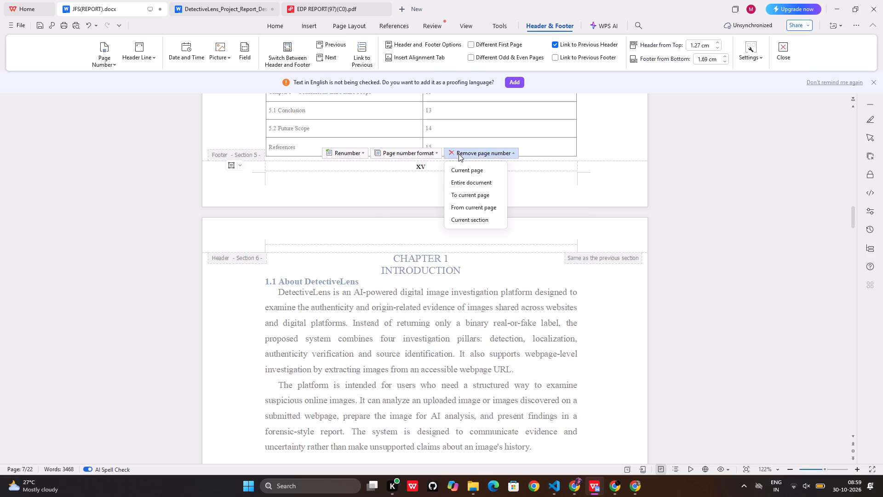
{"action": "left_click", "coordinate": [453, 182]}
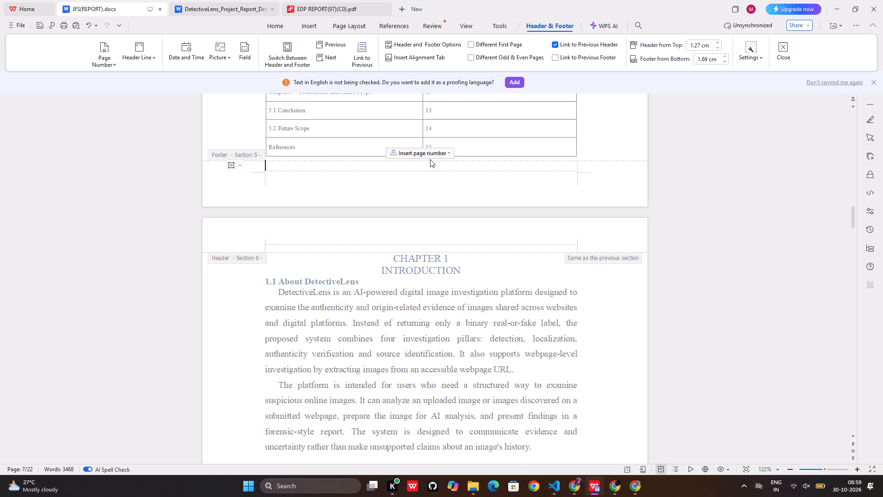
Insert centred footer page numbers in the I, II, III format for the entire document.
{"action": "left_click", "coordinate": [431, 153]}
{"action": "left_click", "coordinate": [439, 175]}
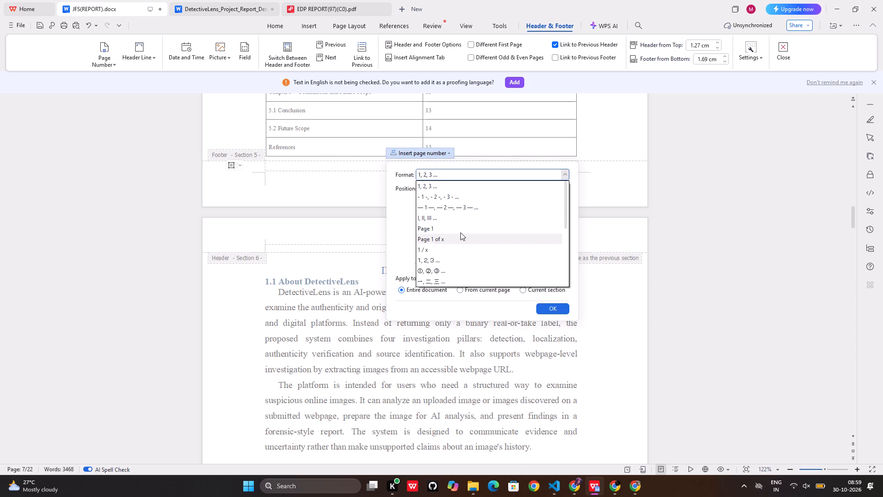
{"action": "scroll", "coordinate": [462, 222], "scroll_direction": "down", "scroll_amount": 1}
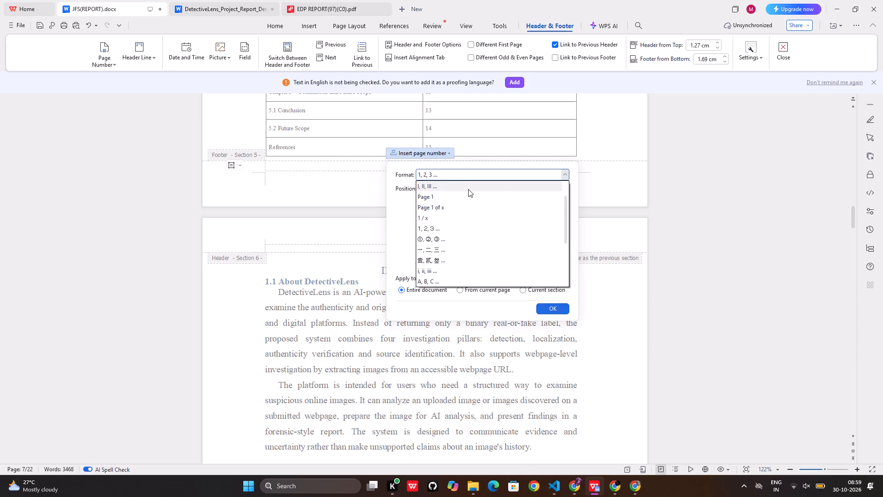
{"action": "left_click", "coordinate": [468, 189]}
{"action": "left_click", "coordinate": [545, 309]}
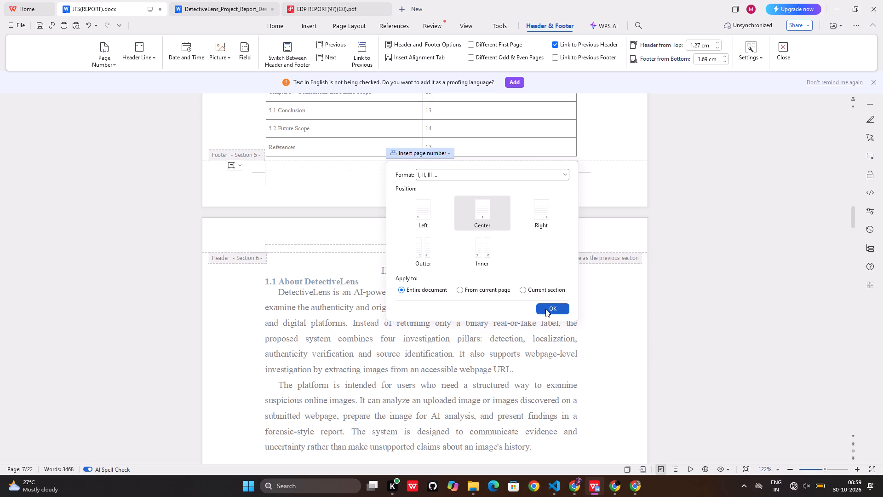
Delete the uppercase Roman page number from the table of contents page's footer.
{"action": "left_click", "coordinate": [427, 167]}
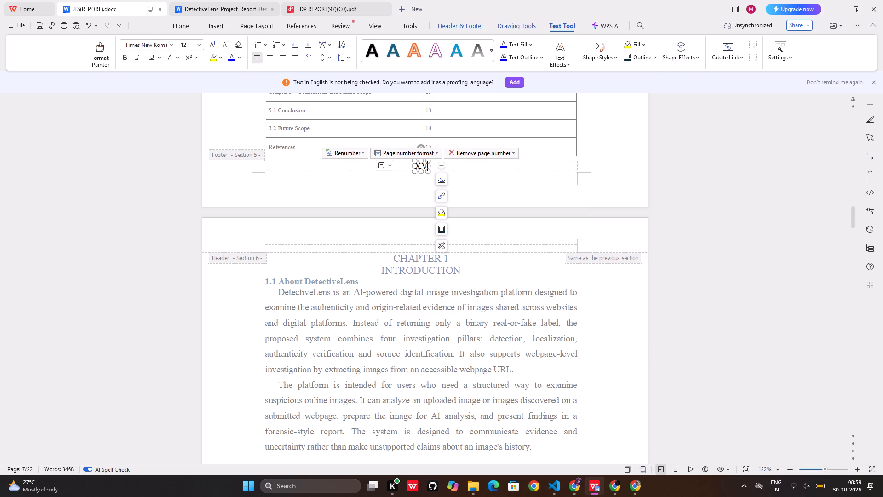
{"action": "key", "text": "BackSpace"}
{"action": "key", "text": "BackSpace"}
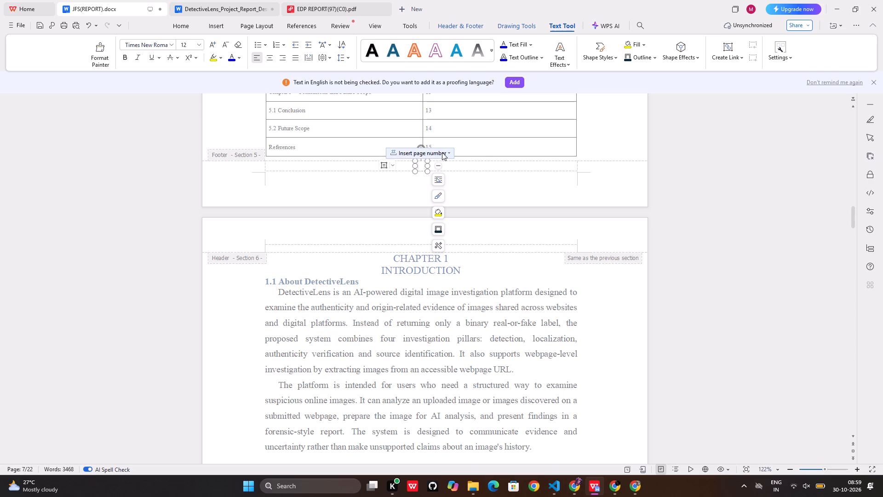
Insert centred footer page numbers in the i, ii, iii format for the entire document.
{"action": "left_click", "coordinate": [442, 152]}
{"action": "left_click", "coordinate": [450, 173]}
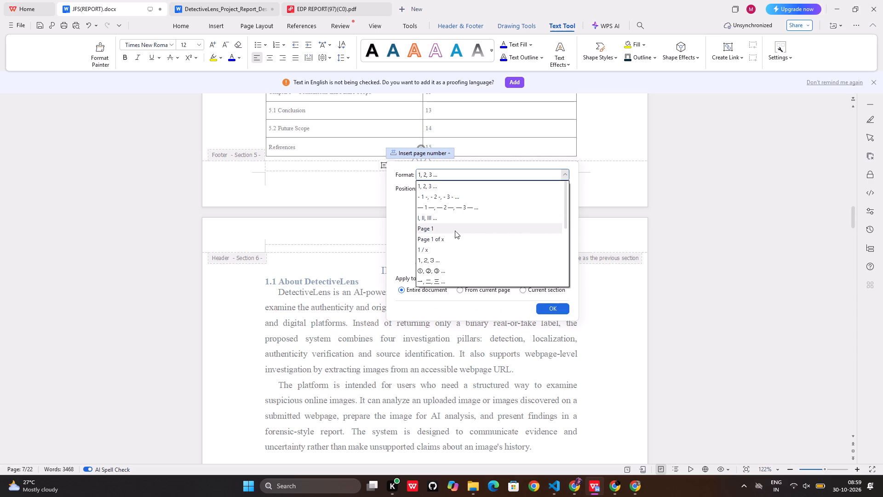
{"action": "scroll", "coordinate": [453, 217], "scroll_direction": "down", "scroll_amount": 3}
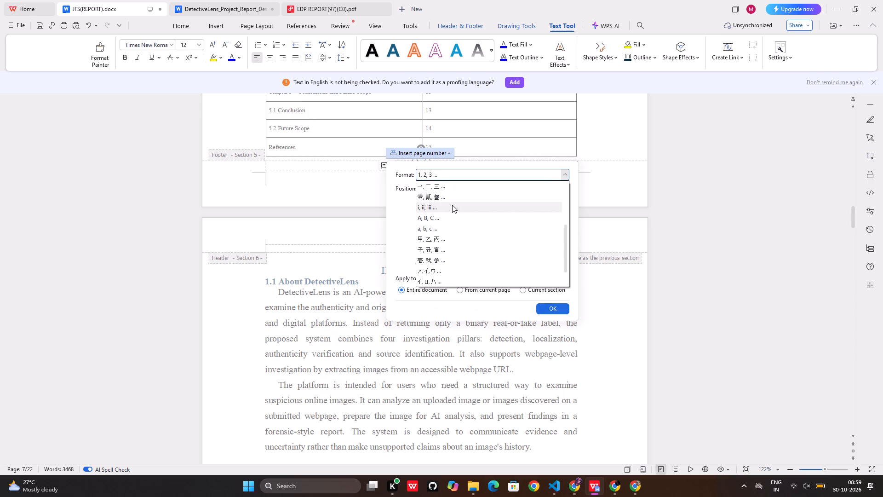
{"action": "left_click", "coordinate": [452, 206]}
{"action": "left_click", "coordinate": [460, 222]}
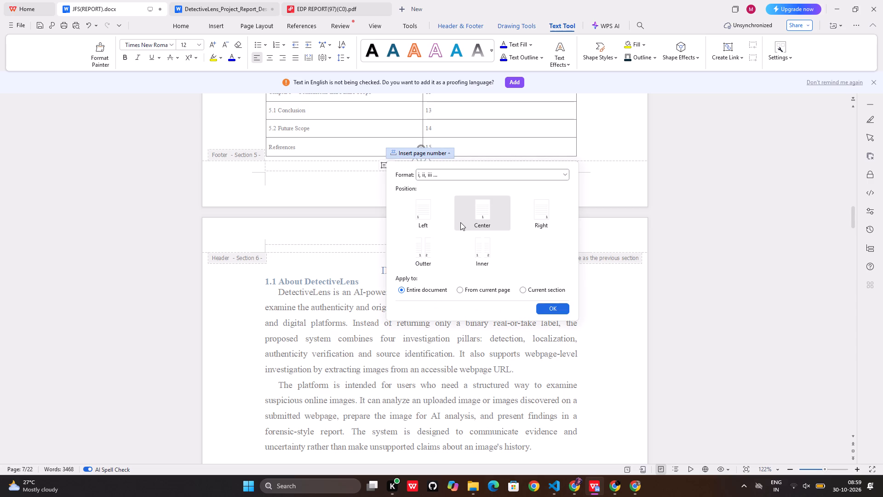
{"action": "left_click", "coordinate": [522, 292]}
{"action": "left_click", "coordinate": [401, 289]}
{"action": "left_click", "coordinate": [547, 306]}
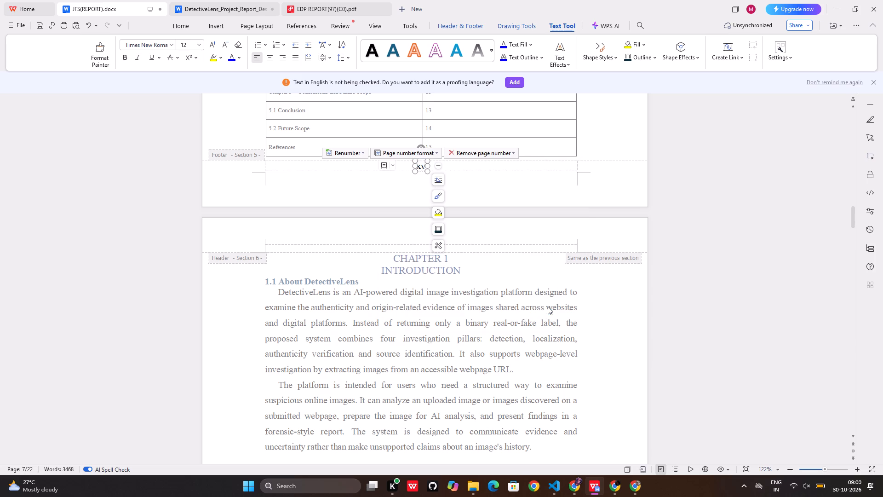
Check the footer page numbers from the cover page through to the table of contents.
{"action": "scroll", "coordinate": [462, 228], "scroll_direction": "up", "scroll_amount": 11}
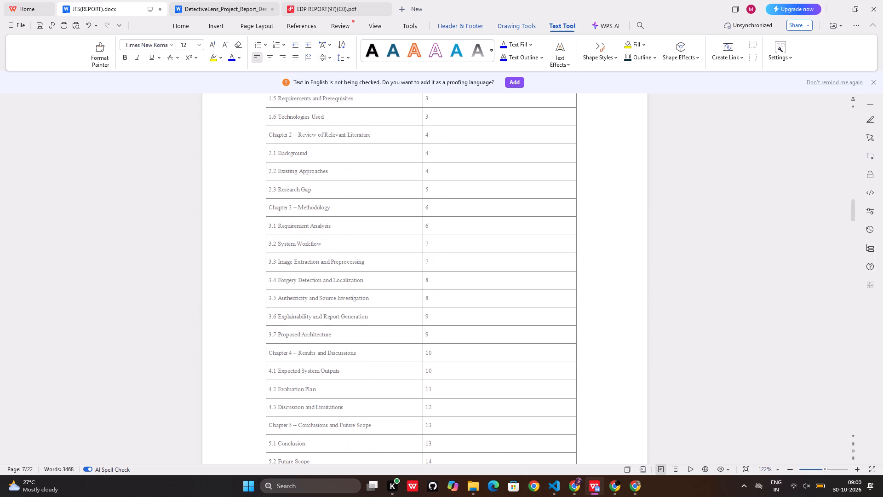
{"action": "left_click_drag", "start_coordinate": [852, 213], "coordinate": [842, 76]}
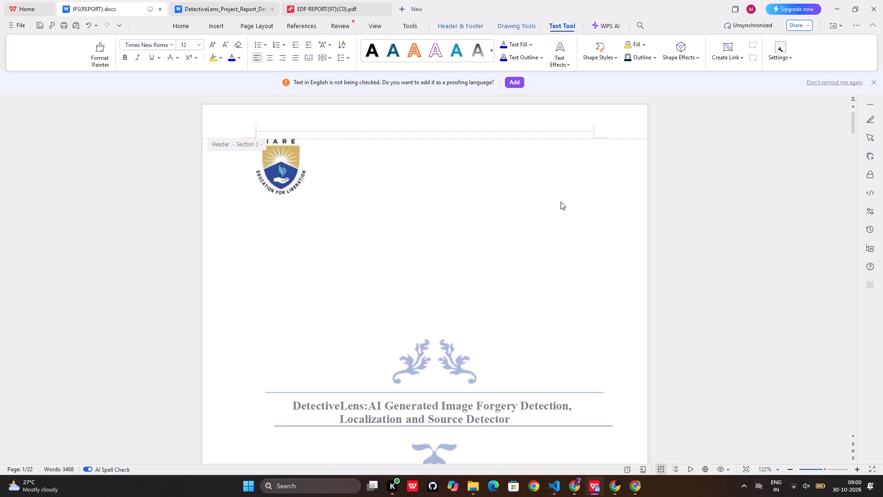
{"action": "scroll", "coordinate": [536, 199], "scroll_direction": "down", "scroll_amount": 19}
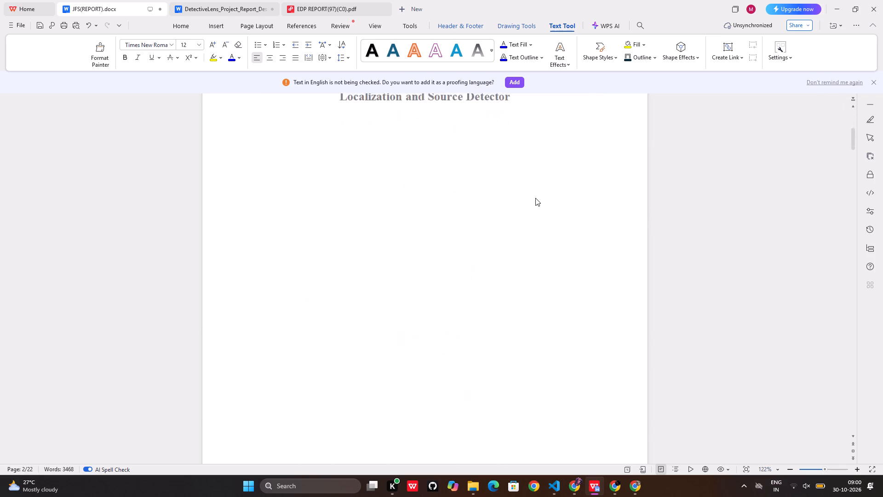
{"action": "scroll", "coordinate": [535, 198], "scroll_direction": "down", "scroll_amount": 8}
{"action": "scroll", "coordinate": [535, 198], "scroll_direction": "down", "scroll_amount": 19}
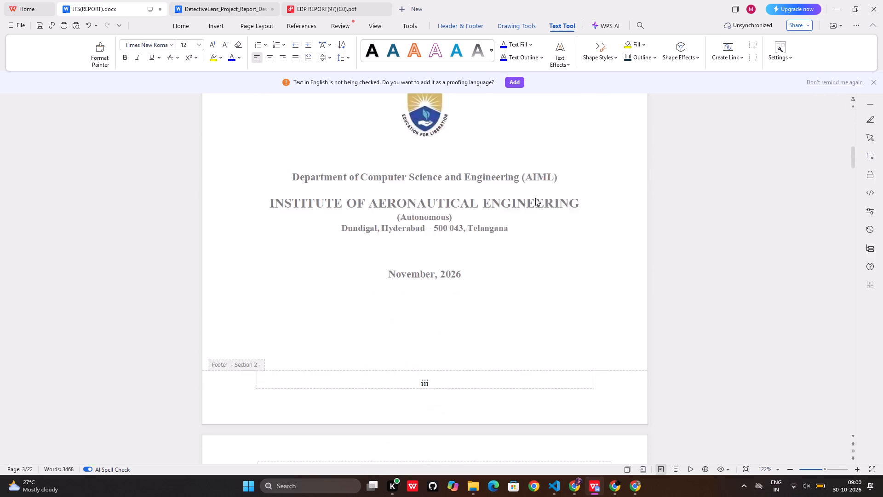
{"action": "scroll", "coordinate": [535, 198], "scroll_direction": "down", "scroll_amount": 19}
{"action": "scroll", "coordinate": [535, 198], "scroll_direction": "down", "scroll_amount": 4}
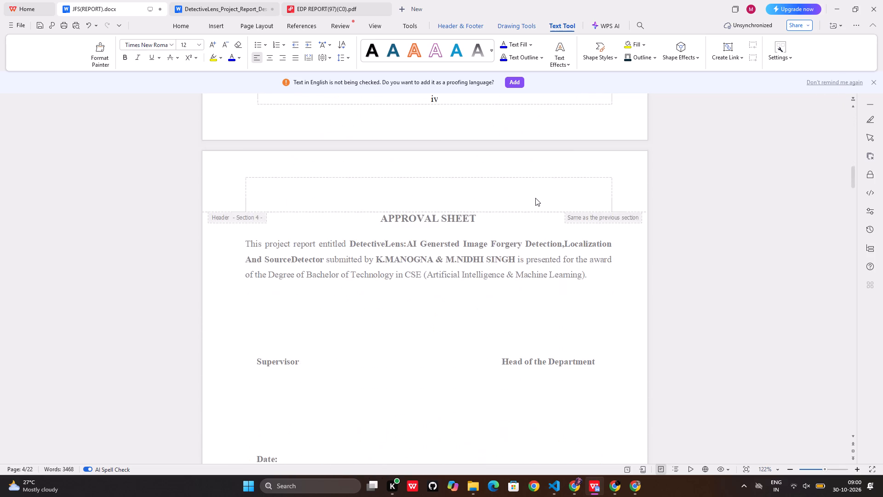
{"action": "scroll", "coordinate": [535, 198], "scroll_direction": "down", "scroll_amount": 12}
{"action": "scroll", "coordinate": [535, 198], "scroll_direction": "down", "scroll_amount": 16}
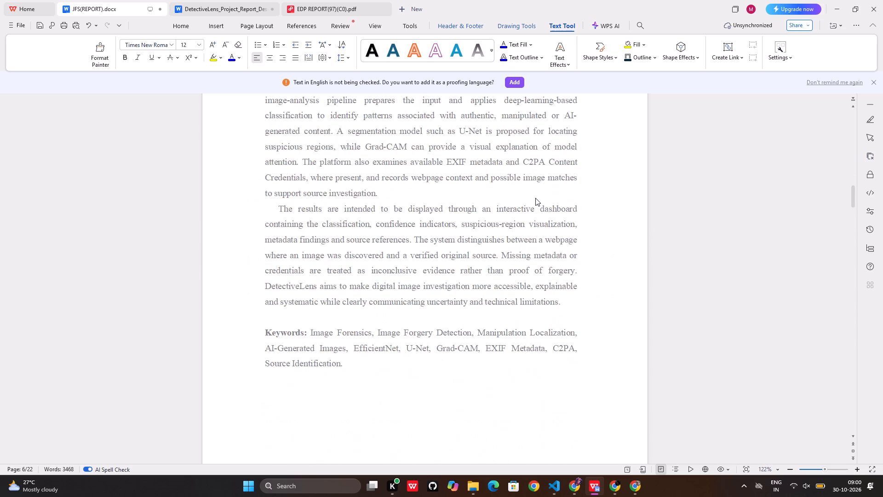
{"action": "scroll", "coordinate": [535, 198], "scroll_direction": "down", "scroll_amount": 5}
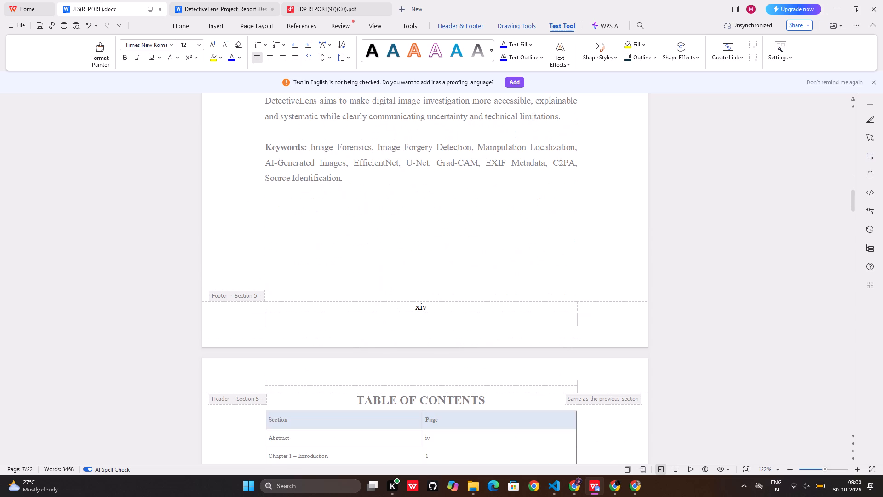
Remove the xiv page number from the current page only in the abstract page's footer.
{"action": "left_click", "coordinate": [420, 306]}
{"action": "double_click", "coordinate": [419, 306]}
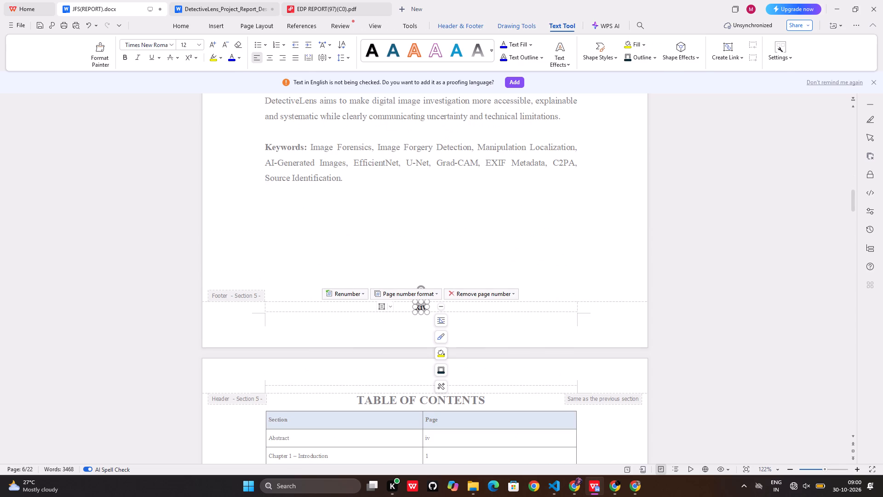
{"action": "key", "text": "Right"}
{"action": "key", "text": "BackSpace"}
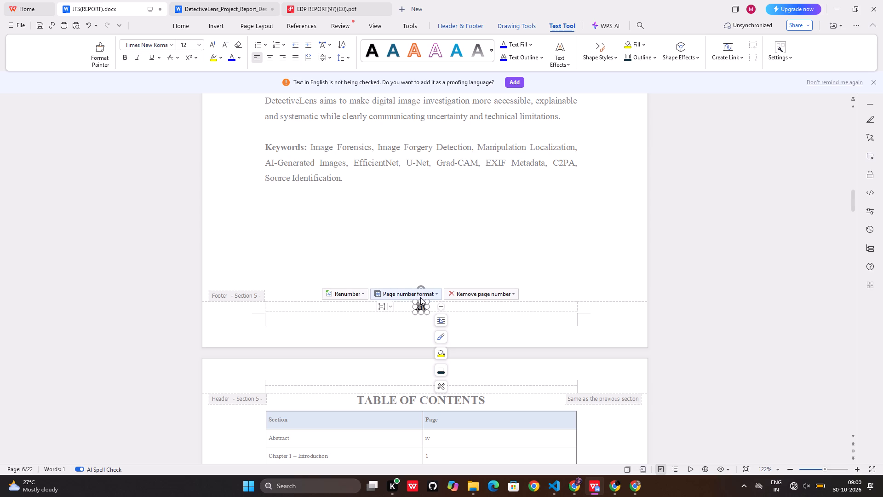
{"action": "left_click", "coordinate": [471, 294]}
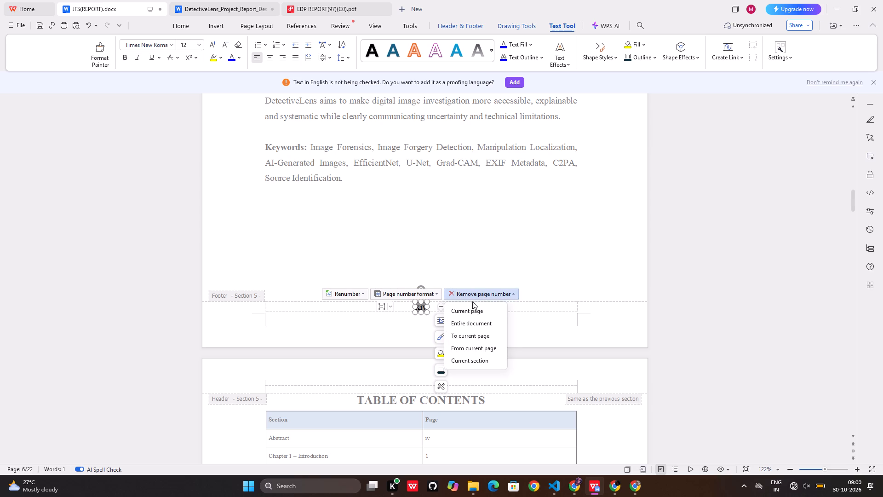
{"action": "left_click", "coordinate": [476, 314]}
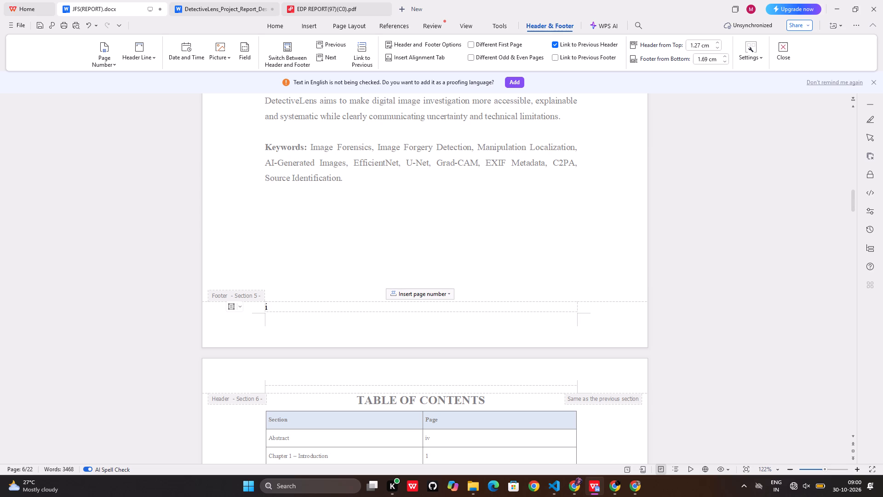
Replace the remaining i in the abstract page's footer with vi.
{"action": "key", "text": "BackSpace"}
{"action": "key", "text": "v"}
{"action": "key", "text": "i"}
{"action": "left_click", "coordinate": [451, 262]}
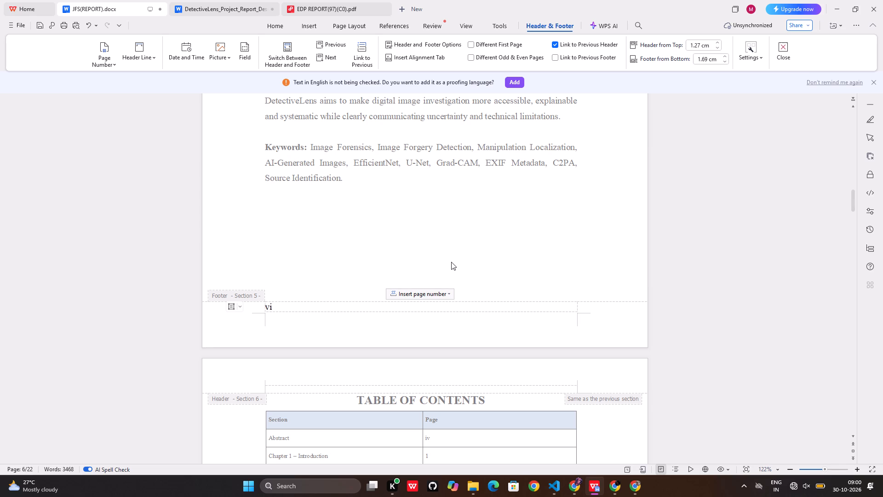
{"action": "left_click", "coordinate": [451, 262]}
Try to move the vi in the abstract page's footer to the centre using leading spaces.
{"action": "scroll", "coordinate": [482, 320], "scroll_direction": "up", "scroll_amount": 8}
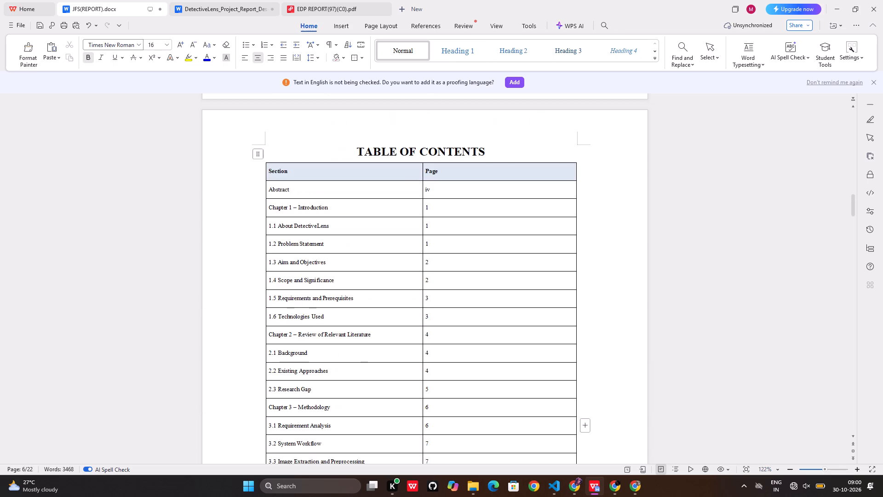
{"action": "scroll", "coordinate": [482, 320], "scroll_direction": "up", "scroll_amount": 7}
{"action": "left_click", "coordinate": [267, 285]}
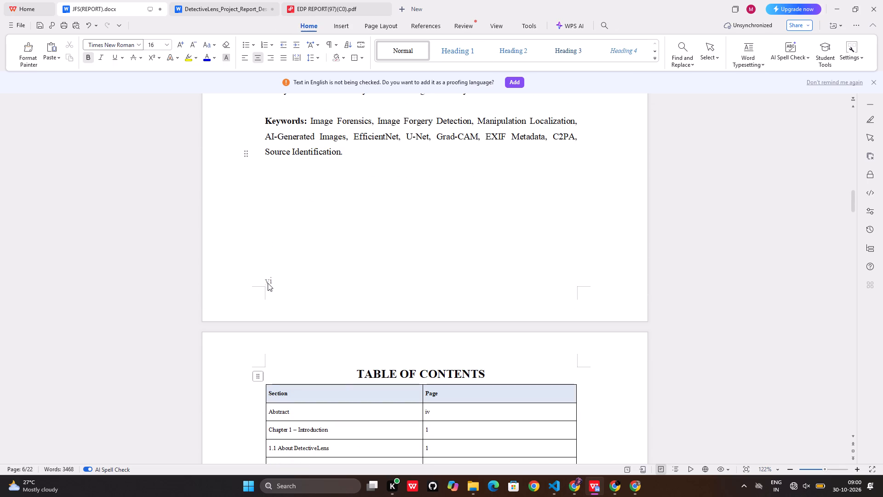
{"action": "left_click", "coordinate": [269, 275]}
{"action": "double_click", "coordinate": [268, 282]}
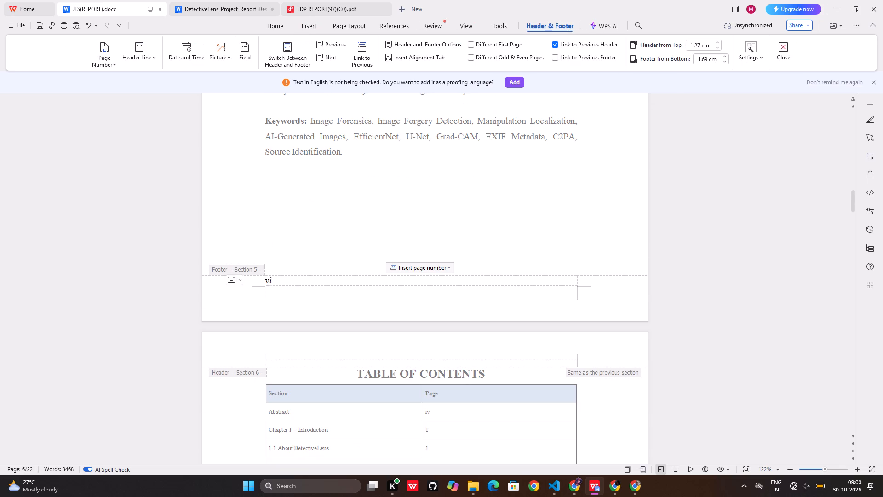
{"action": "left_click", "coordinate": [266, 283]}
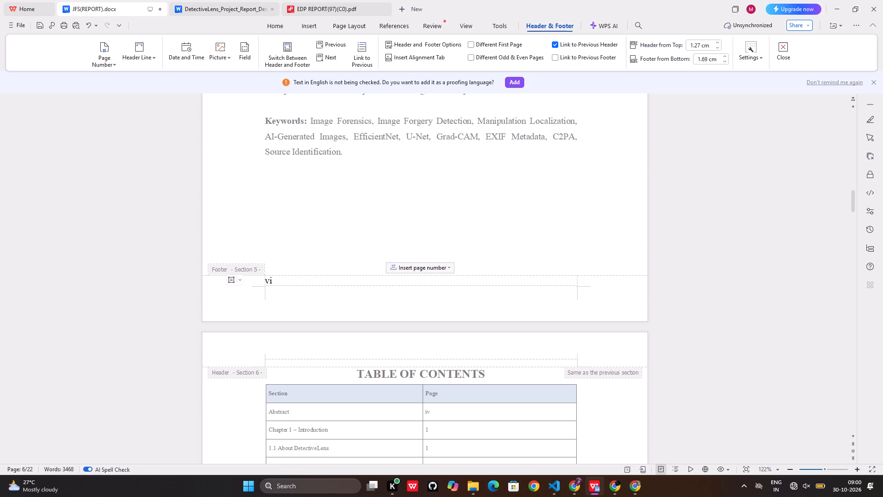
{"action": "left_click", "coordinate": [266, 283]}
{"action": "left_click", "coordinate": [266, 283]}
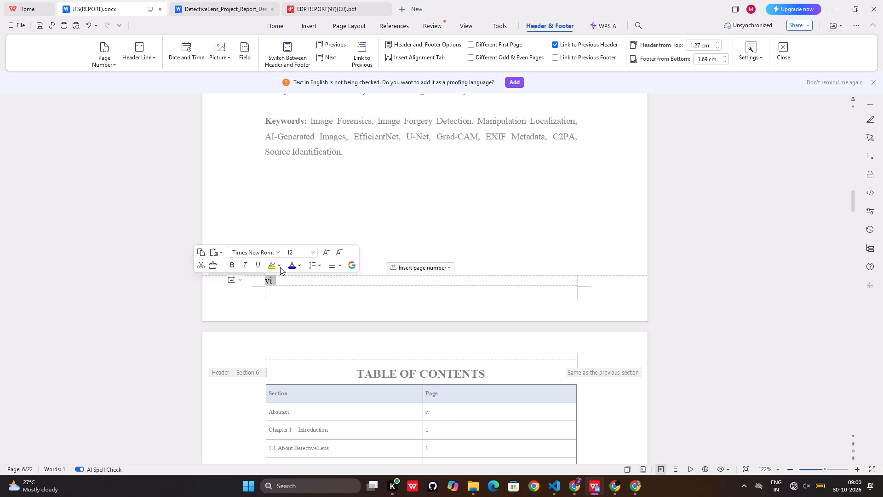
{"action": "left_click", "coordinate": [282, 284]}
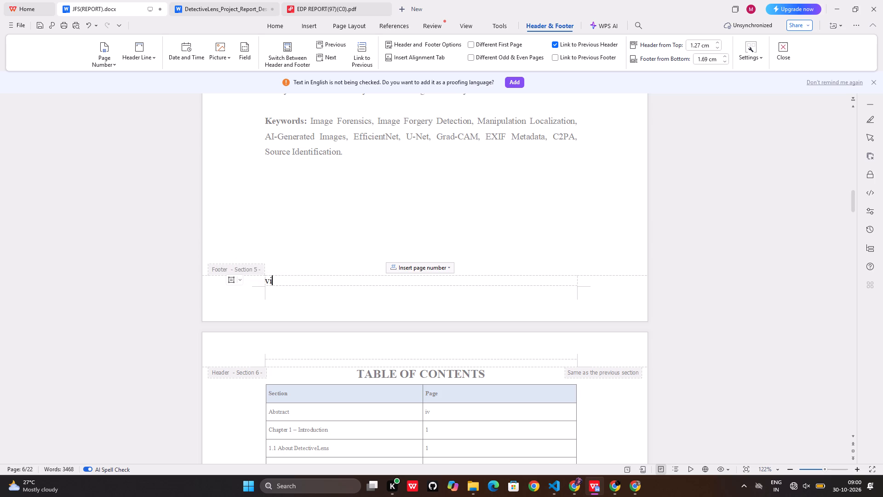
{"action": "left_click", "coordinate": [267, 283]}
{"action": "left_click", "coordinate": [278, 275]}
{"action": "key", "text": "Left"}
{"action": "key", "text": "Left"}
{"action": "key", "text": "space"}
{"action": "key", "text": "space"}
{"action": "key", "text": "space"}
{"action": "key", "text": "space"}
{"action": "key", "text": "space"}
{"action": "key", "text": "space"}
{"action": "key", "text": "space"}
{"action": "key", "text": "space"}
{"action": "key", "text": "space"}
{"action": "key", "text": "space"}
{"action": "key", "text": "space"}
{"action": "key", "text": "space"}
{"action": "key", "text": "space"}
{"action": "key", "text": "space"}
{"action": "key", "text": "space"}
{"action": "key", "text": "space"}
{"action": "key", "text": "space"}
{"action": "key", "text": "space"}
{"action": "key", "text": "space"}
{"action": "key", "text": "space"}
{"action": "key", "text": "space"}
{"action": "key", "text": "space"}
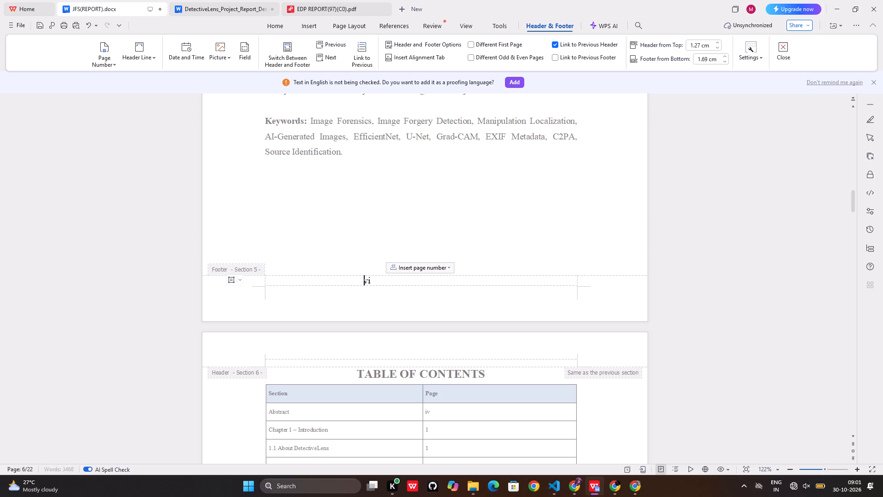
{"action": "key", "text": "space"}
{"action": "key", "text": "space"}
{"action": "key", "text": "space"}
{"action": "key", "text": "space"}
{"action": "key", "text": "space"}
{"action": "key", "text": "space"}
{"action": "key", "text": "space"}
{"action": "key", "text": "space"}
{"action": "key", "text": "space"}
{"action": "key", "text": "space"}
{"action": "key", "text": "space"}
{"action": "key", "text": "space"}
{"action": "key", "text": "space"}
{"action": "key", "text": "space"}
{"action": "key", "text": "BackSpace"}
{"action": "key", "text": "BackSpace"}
Shift the vi in the abstract page's footer to about the centre with leading spaces and leave footer editing.
{"action": "key", "text": "space"}
{"action": "key", "text": "space"}
{"action": "key", "text": "space"}
{"action": "key", "text": "space"}
{"action": "key", "text": "space"}
{"action": "key", "text": "space"}
{"action": "key", "text": "space"}
{"action": "key", "text": "space"}
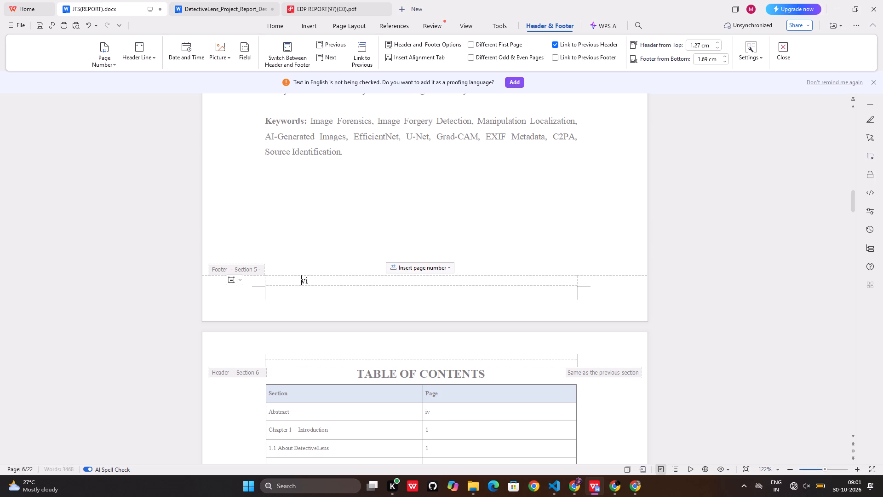
{"action": "key", "text": "space"}
{"action": "key", "text": "space"}
{"action": "key", "text": "space"}
{"action": "key", "text": "space"}
{"action": "key", "text": "space"}
{"action": "key", "text": "space"}
{"action": "key", "text": "space"}
{"action": "key", "text": "space"}
{"action": "key", "text": "space"}
{"action": "key", "text": "space"}
{"action": "key", "text": "space"}
{"action": "key", "text": "space"}
{"action": "key", "text": "space"}
{"action": "key", "text": "space"}
{"action": "key", "text": "space"}
{"action": "key", "text": "space"}
{"action": "key", "text": "space"}
{"action": "key", "text": "space"}
{"action": "key", "text": "space"}
{"action": "key", "text": "space"}
{"action": "key", "text": "space"}
{"action": "key", "text": "space"}
{"action": "key", "text": "space"}
{"action": "key", "text": "space"}
{"action": "key", "text": "space"}
{"action": "key", "text": "space"}
{"action": "key", "text": "space"}
{"action": "left_click", "coordinate": [459, 181]}
{"action": "double_click", "coordinate": [454, 186]}
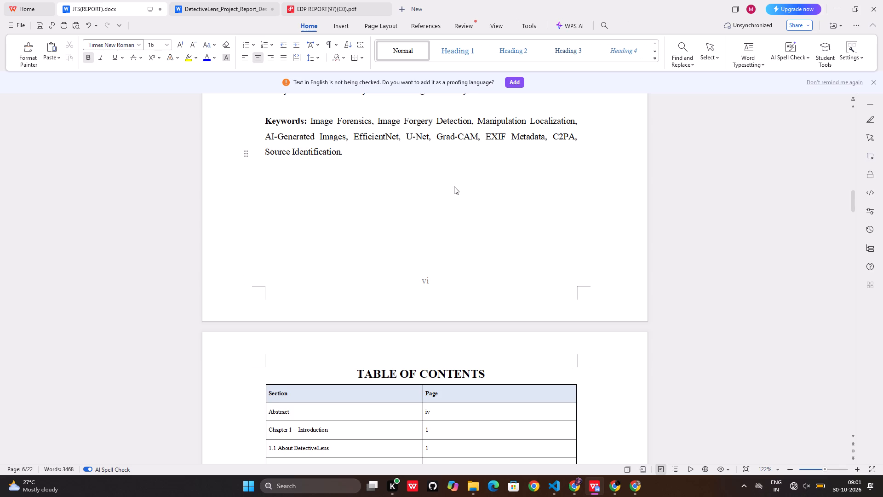
Replace the page number in the table of contents page's footer with vii.
{"action": "scroll", "coordinate": [449, 237], "scroll_direction": "down", "scroll_amount": 20}
{"action": "scroll", "coordinate": [449, 237], "scroll_direction": "down", "scroll_amount": 3}
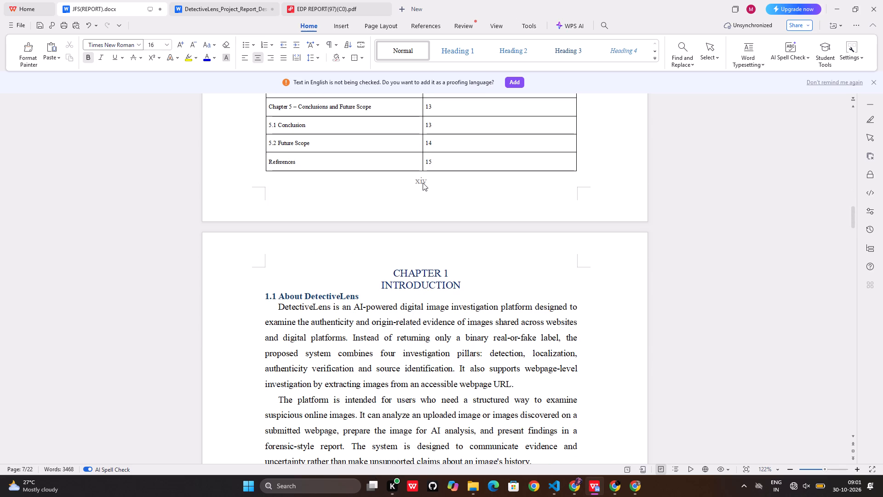
{"action": "double_click", "coordinate": [423, 182]}
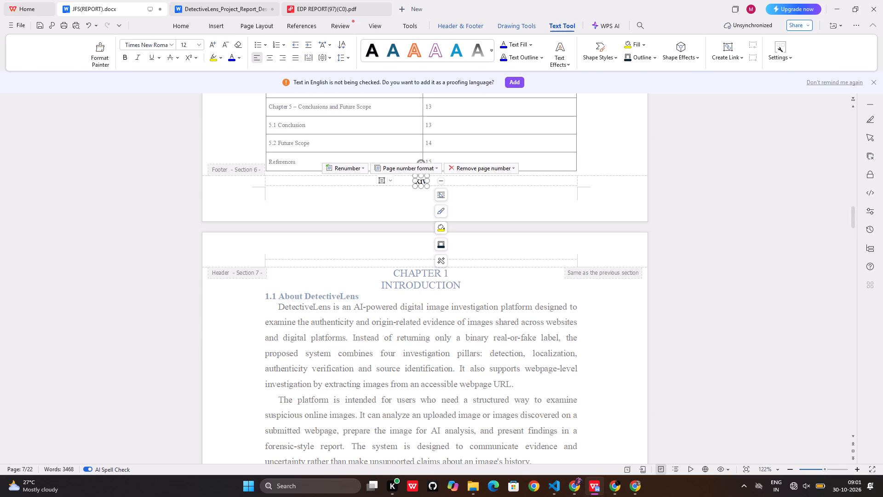
{"action": "key", "text": "BackSpace"}
{"action": "key", "text": "BackSpace"}
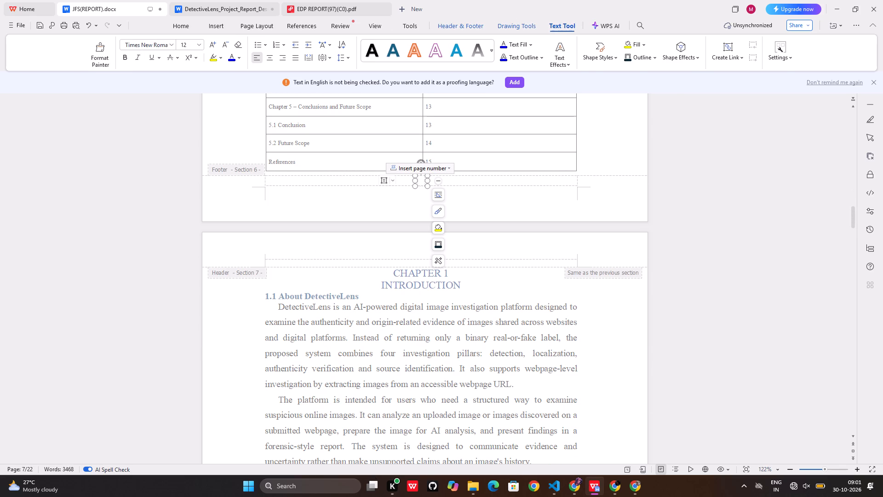
{"action": "type", "text": "vii"}
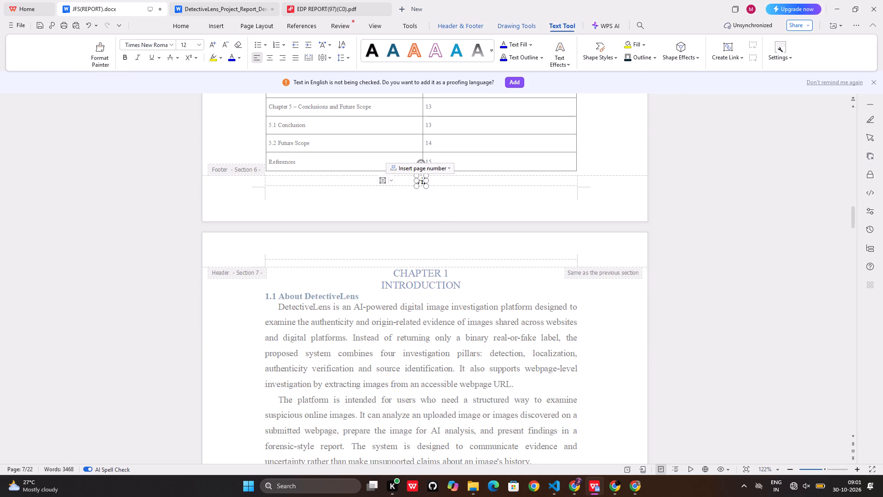
{"action": "left_click", "coordinate": [591, 150]}
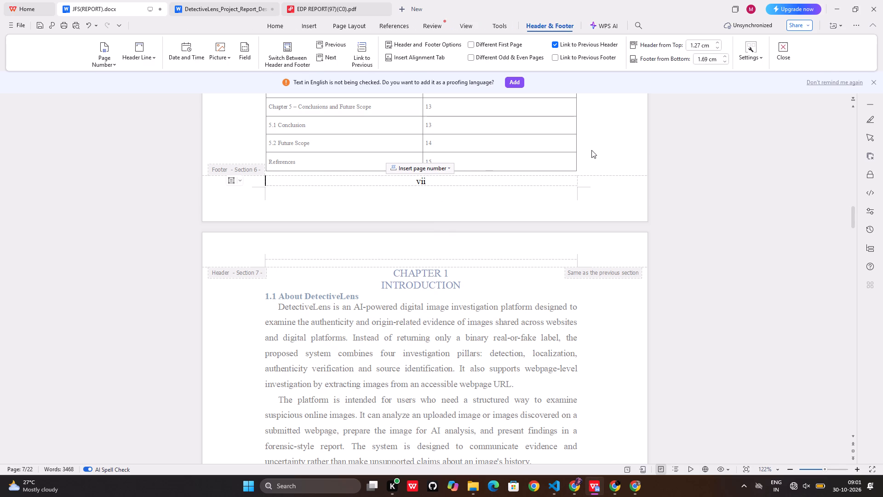
{"action": "left_click", "coordinate": [591, 150]}
Change the page number format in the first Chapter 1 page's footer to 1, 2, 3 …, applied from the current page.
{"action": "scroll", "coordinate": [505, 234], "scroll_direction": "up", "scroll_amount": 2}
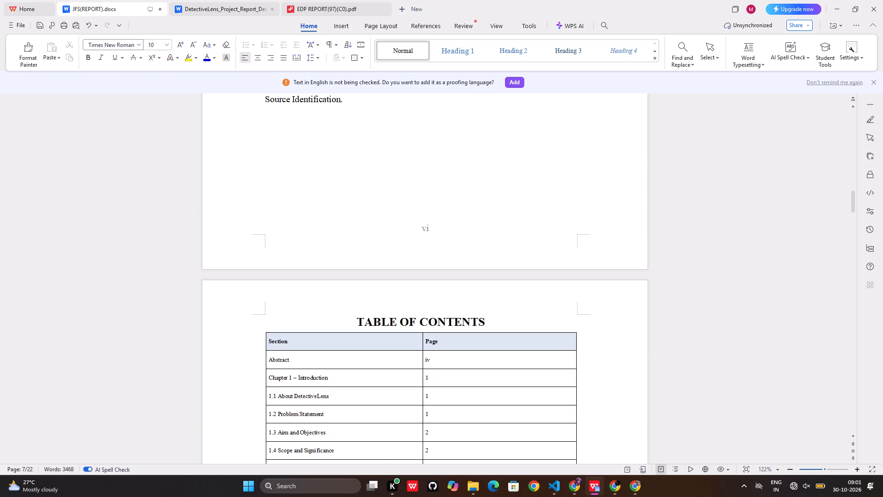
{"action": "scroll", "coordinate": [505, 234], "scroll_direction": "up", "scroll_amount": 2}
{"action": "scroll", "coordinate": [504, 234], "scroll_direction": "down", "scroll_amount": 20}
{"action": "scroll", "coordinate": [504, 234], "scroll_direction": "down", "scroll_amount": 6}
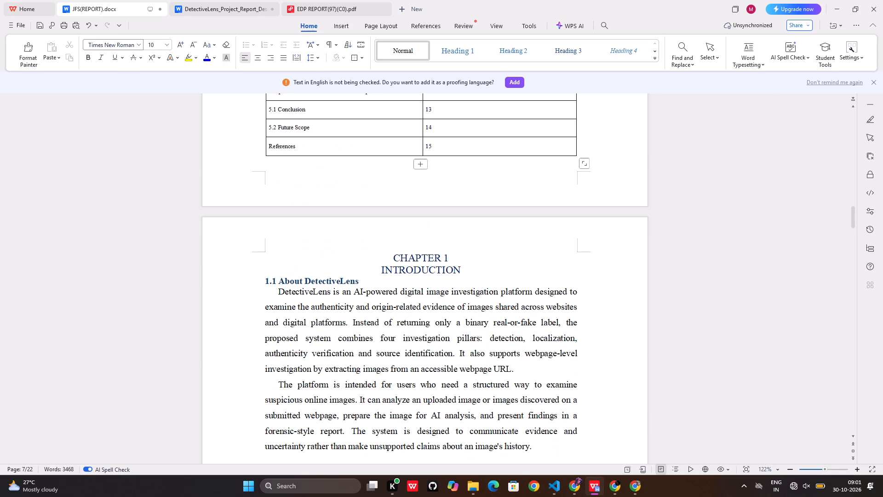
{"action": "scroll", "coordinate": [458, 183], "scroll_direction": "up", "scroll_amount": 20}
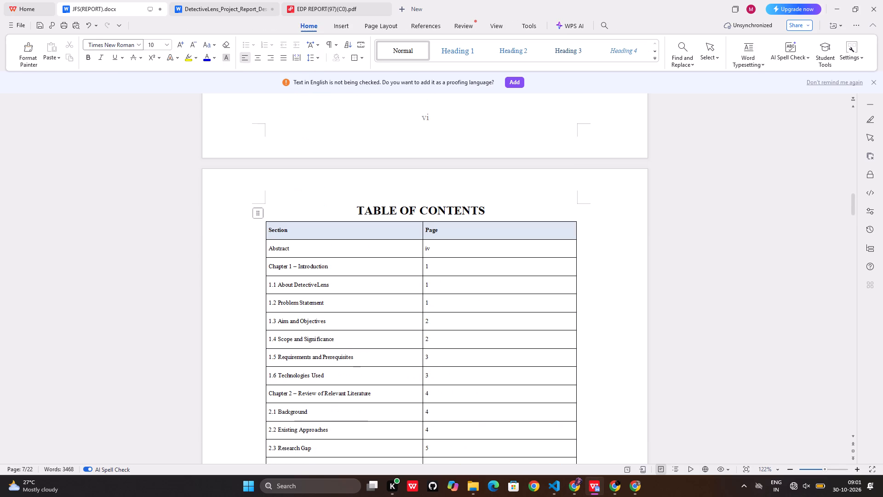
{"action": "scroll", "coordinate": [458, 183], "scroll_direction": "down", "scroll_amount": 20}
{"action": "scroll", "coordinate": [458, 183], "scroll_direction": "down", "scroll_amount": 19}
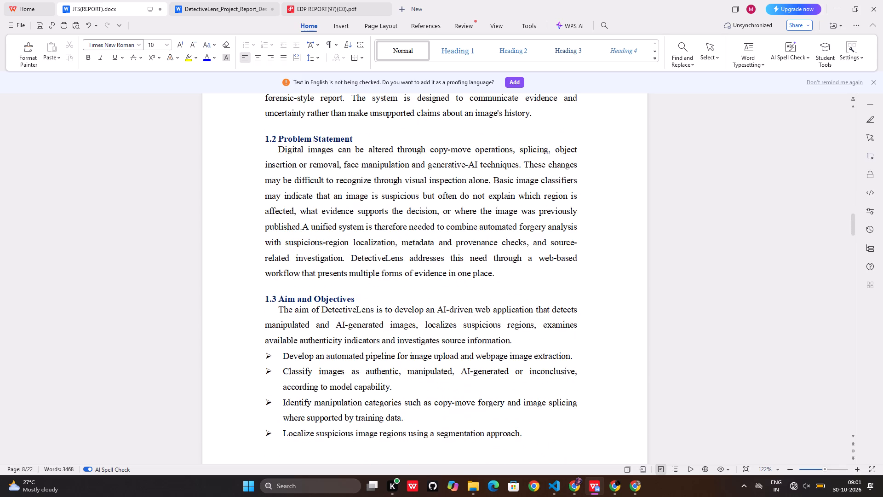
{"action": "scroll", "coordinate": [464, 178], "scroll_direction": "down", "scroll_amount": 6}
{"action": "double_click", "coordinate": [418, 325]}
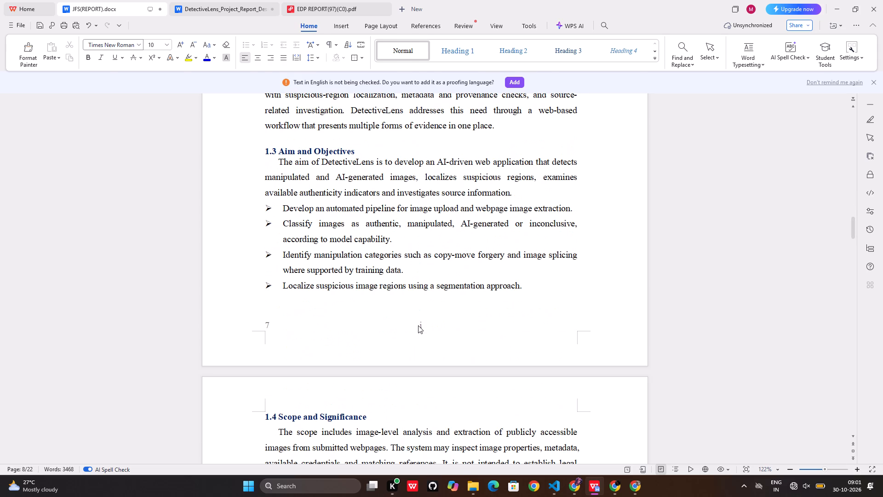
{"action": "left_click", "coordinate": [411, 317]}
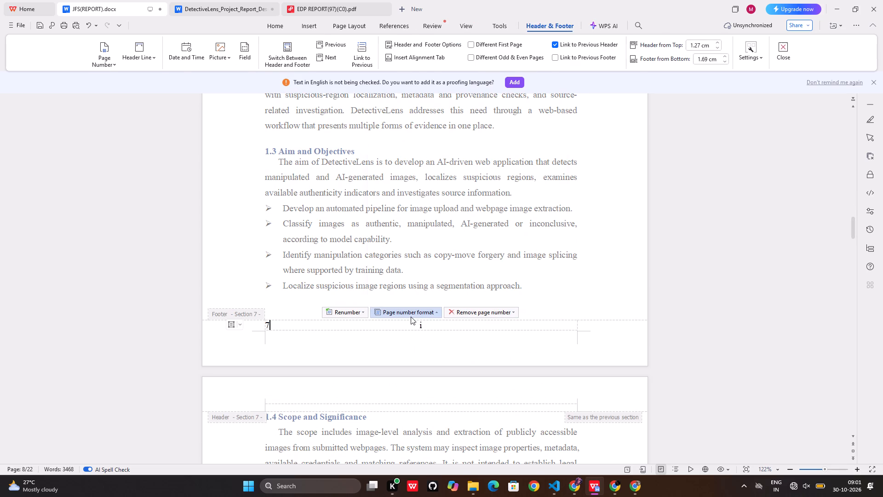
{"action": "left_click", "coordinate": [438, 156]}
{"action": "scroll", "coordinate": [430, 191], "scroll_direction": "up", "scroll_amount": 3}
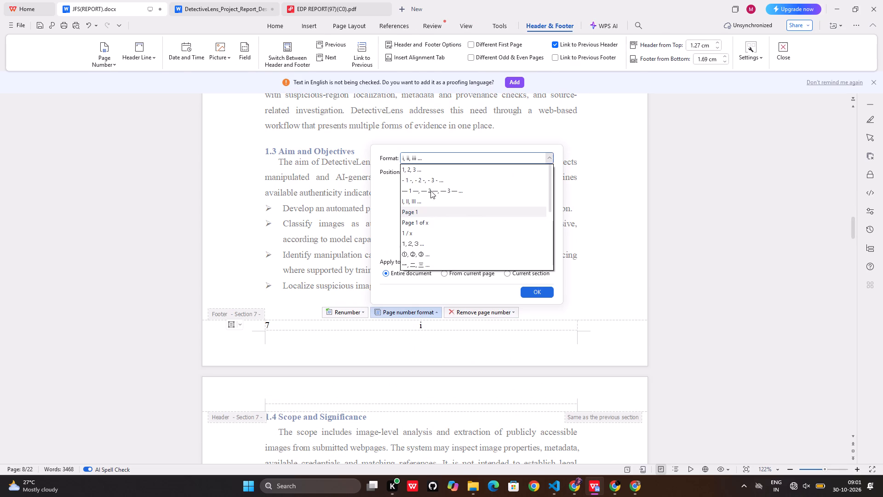
{"action": "left_click", "coordinate": [441, 170]}
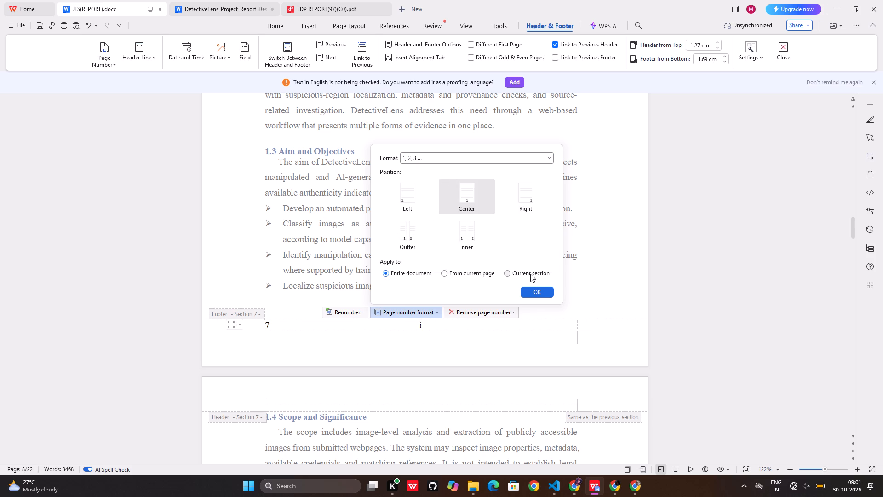
{"action": "left_click", "coordinate": [476, 273]}
{"action": "left_click", "coordinate": [534, 294]}
Delete the stray 7 from the Chapter 1 footer and leave footer editing.
{"action": "key", "text": "BackSpace"}
{"action": "double_click", "coordinate": [593, 305]}
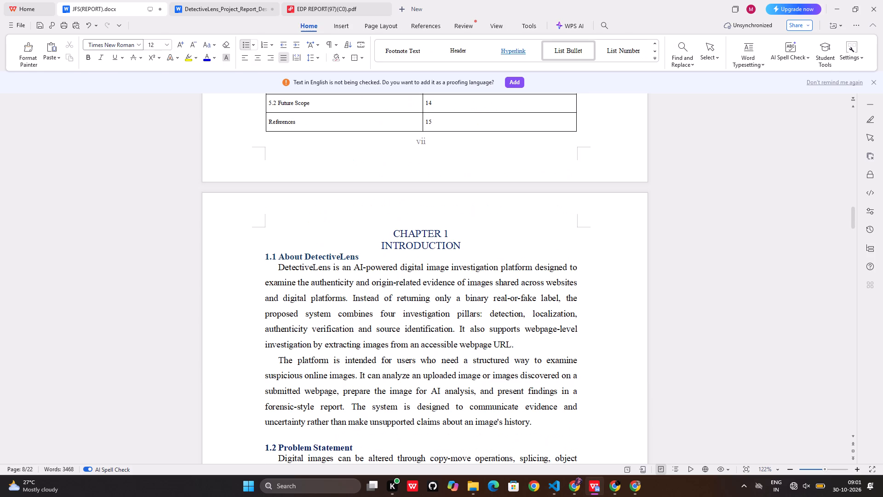
Push the Chapter 3 Methodology heading onto a new page by adding three blank lines above it.
{"action": "scroll", "coordinate": [574, 307], "scroll_direction": "down", "scroll_amount": 15}
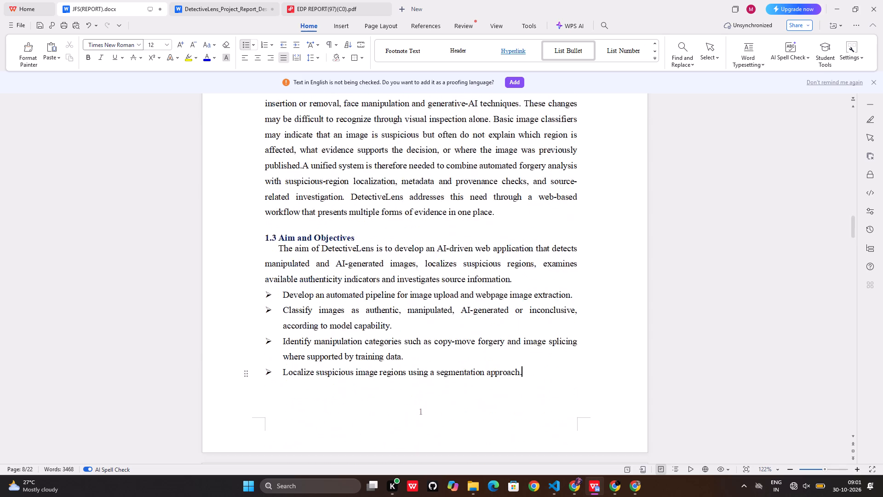
{"action": "scroll", "coordinate": [574, 307], "scroll_direction": "down", "scroll_amount": 12}
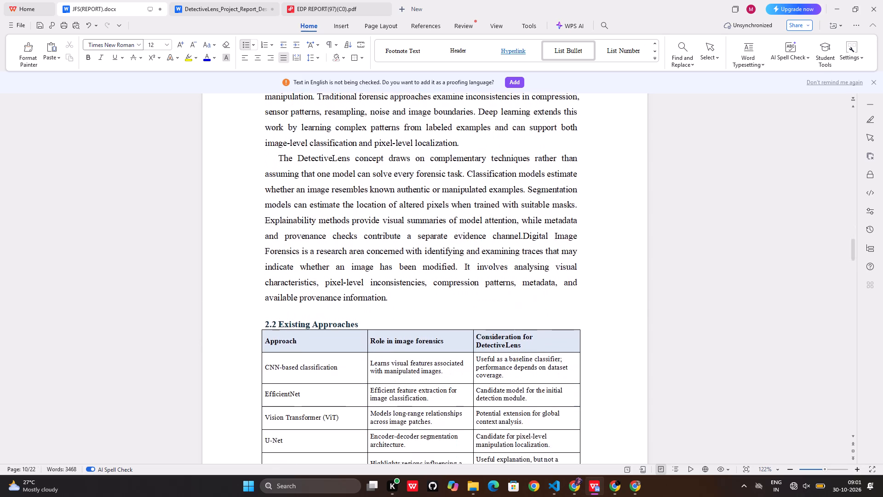
{"action": "scroll", "coordinate": [574, 307], "scroll_direction": "down", "scroll_amount": 11}
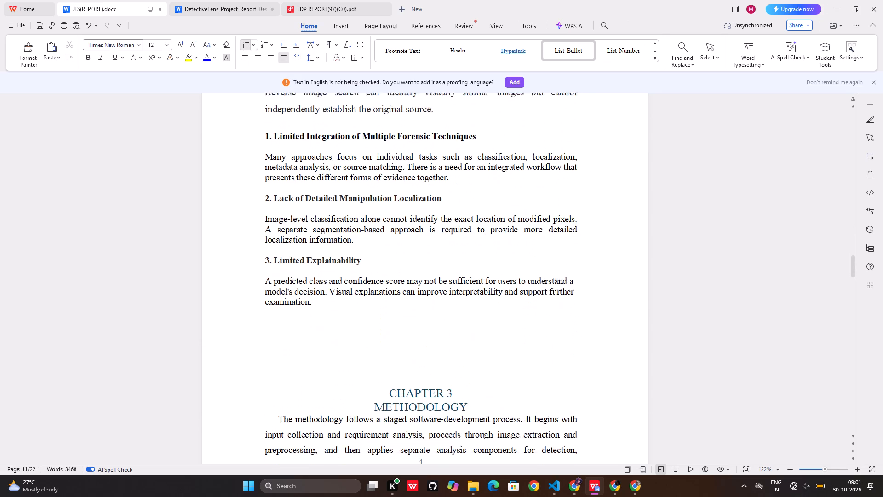
{"action": "scroll", "coordinate": [574, 307], "scroll_direction": "down", "scroll_amount": 2}
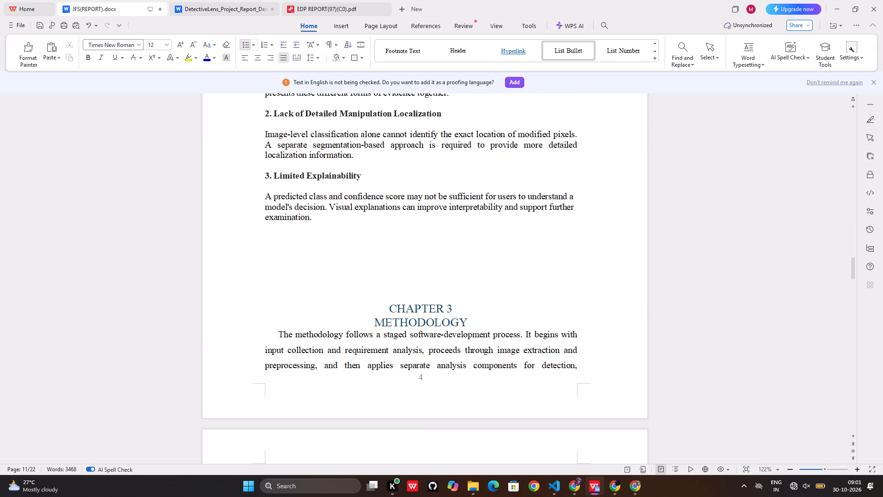
{"action": "left_click", "coordinate": [365, 273]}
{"action": "key", "text": "Return"}
{"action": "key", "text": "Return"}
{"action": "key", "text": "Return"}
Review the pages from Chapter 3 through the references, checking chapter starts and footer page numbers.
{"action": "scroll", "coordinate": [399, 265], "scroll_direction": "down", "scroll_amount": 6}
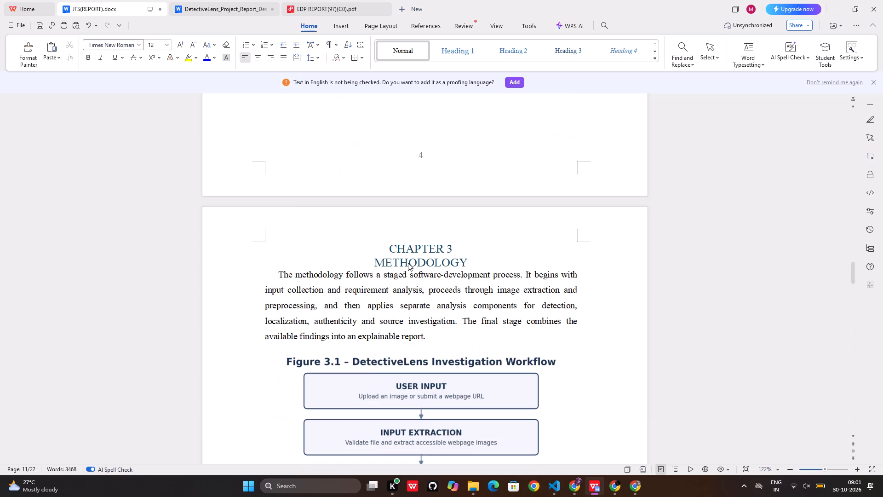
{"action": "scroll", "coordinate": [408, 263], "scroll_direction": "down", "scroll_amount": 18}
{"action": "scroll", "coordinate": [421, 256], "scroll_direction": "down", "scroll_amount": 13}
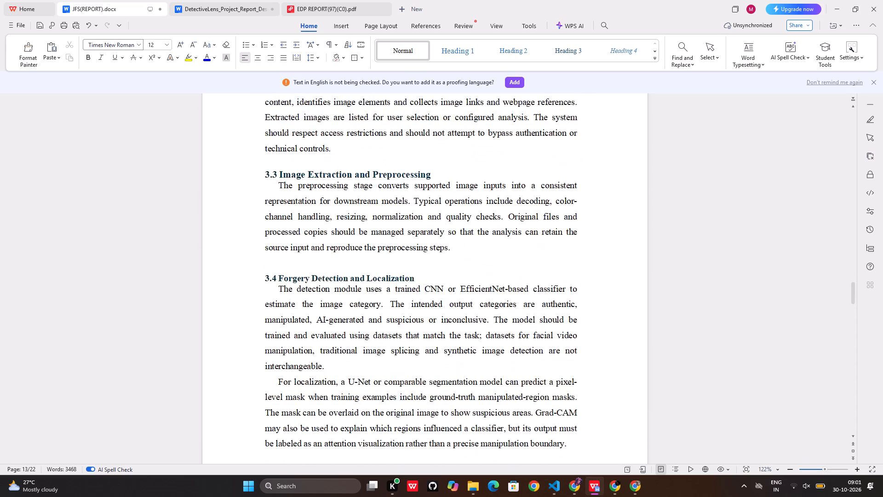
{"action": "scroll", "coordinate": [429, 249], "scroll_direction": "down", "scroll_amount": 20}
{"action": "scroll", "coordinate": [429, 249], "scroll_direction": "down", "scroll_amount": 20}
{"action": "scroll", "coordinate": [429, 249], "scroll_direction": "down", "scroll_amount": 1}
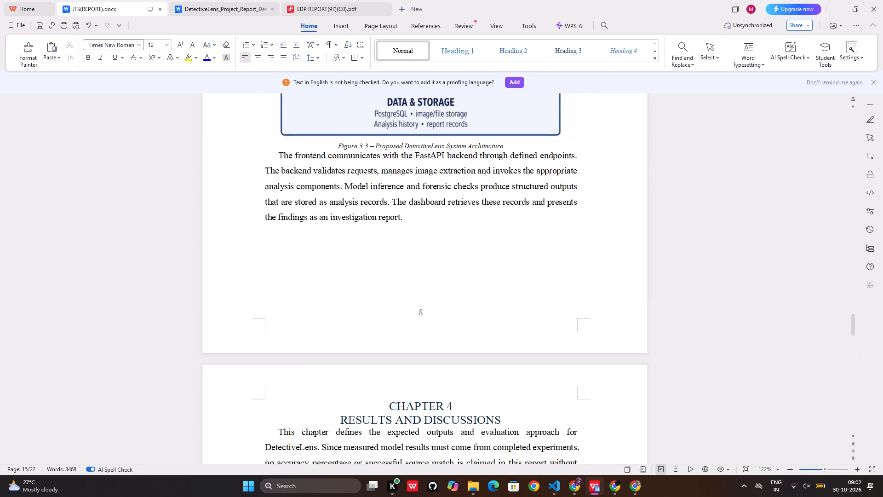
{"action": "scroll", "coordinate": [447, 243], "scroll_direction": "down", "scroll_amount": 9}
{"action": "scroll", "coordinate": [447, 243], "scroll_direction": "down", "scroll_amount": 19}
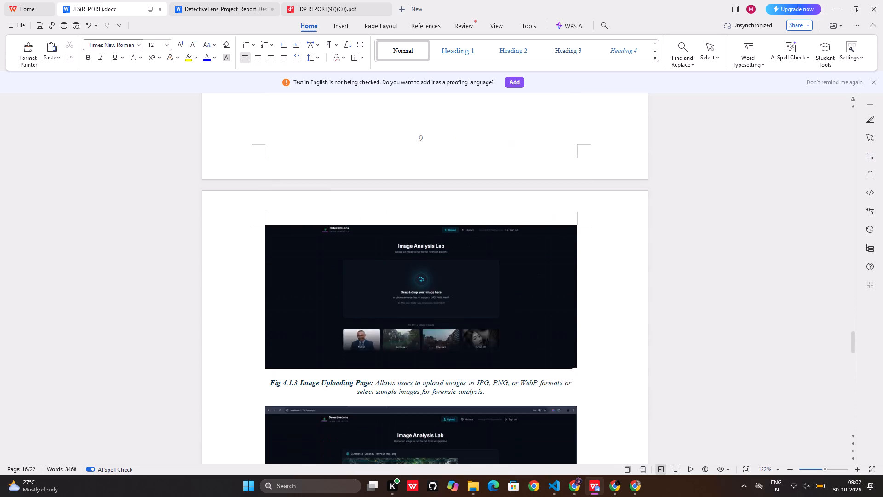
{"action": "scroll", "coordinate": [447, 243], "scroll_direction": "down", "scroll_amount": 20}
{"action": "scroll", "coordinate": [447, 243], "scroll_direction": "down", "scroll_amount": 18}
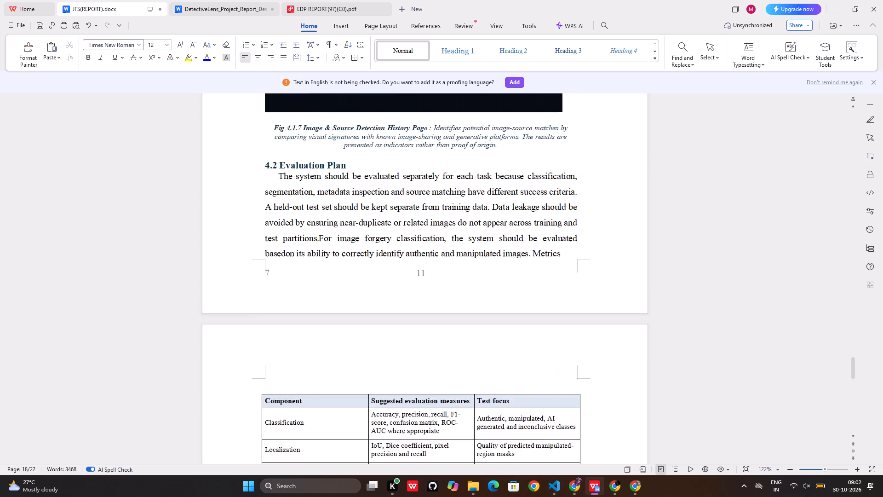
{"action": "scroll", "coordinate": [449, 249], "scroll_direction": "down", "scroll_amount": 20}
{"action": "scroll", "coordinate": [449, 249], "scroll_direction": "down", "scroll_amount": 18}
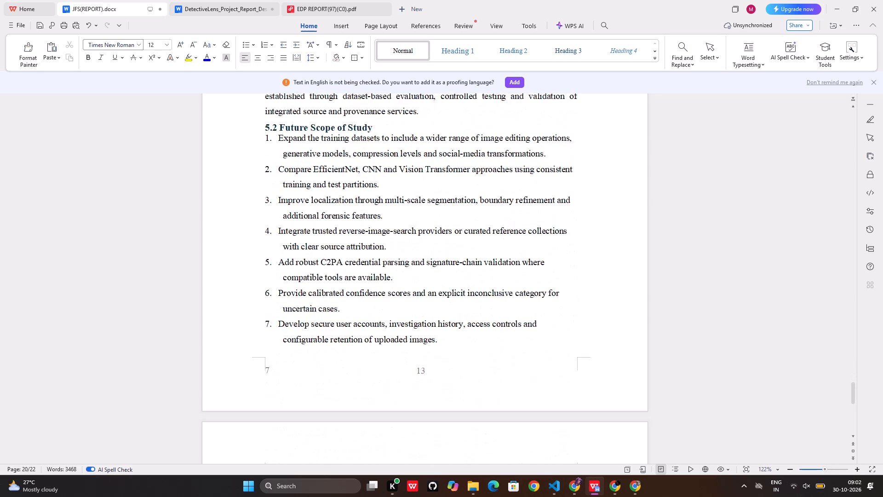
{"action": "scroll", "coordinate": [451, 249], "scroll_direction": "down", "scroll_amount": 16}
{"action": "scroll", "coordinate": [451, 251], "scroll_direction": "down", "scroll_amount": 10}
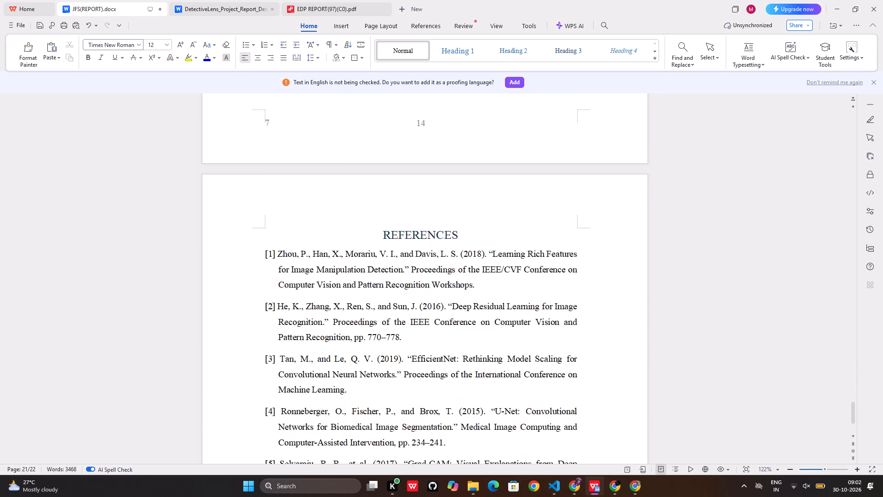
{"action": "scroll", "coordinate": [451, 254], "scroll_direction": "down", "scroll_amount": 12}
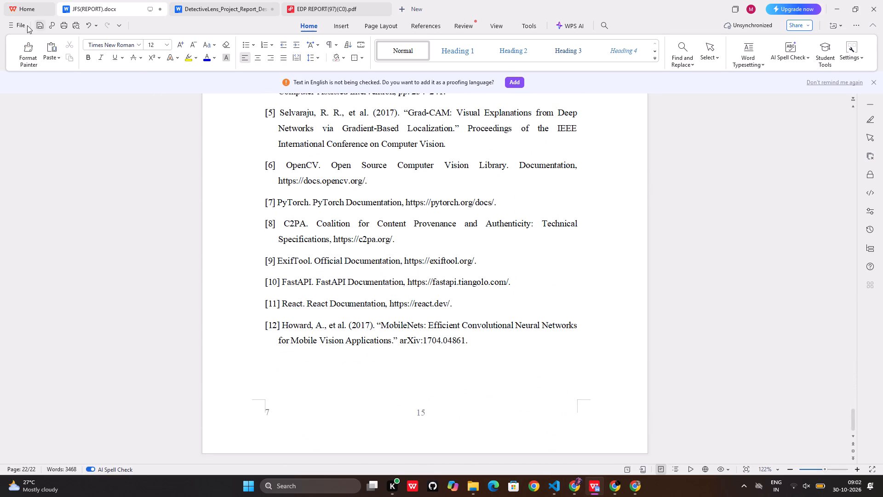
Save the report as a new Word document named EDP REPORT 97 & C0 in the Downloads folder.
{"action": "left_click", "coordinate": [25, 25]}
{"action": "left_click", "coordinate": [49, 109]}
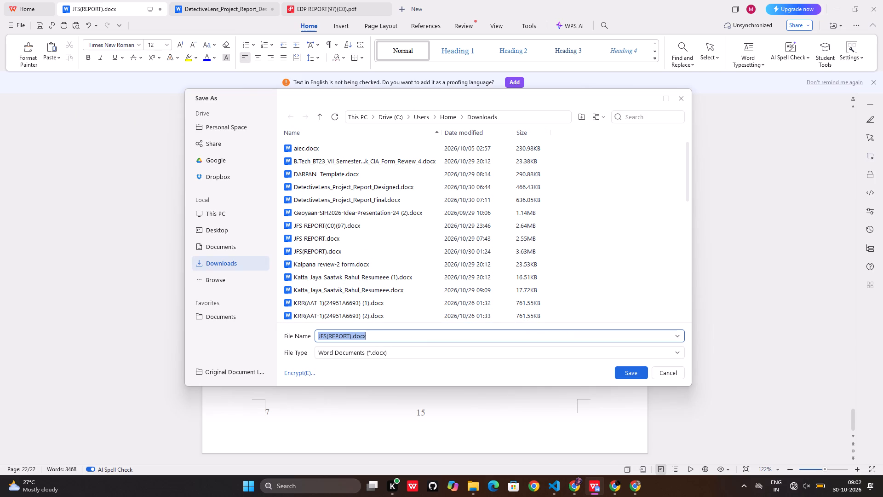
{"action": "type", "text": "EDP"}
{"action": "key", "text": "space"}
{"action": "type", "text": "REPORT"}
{"action": "key", "text": "space"}
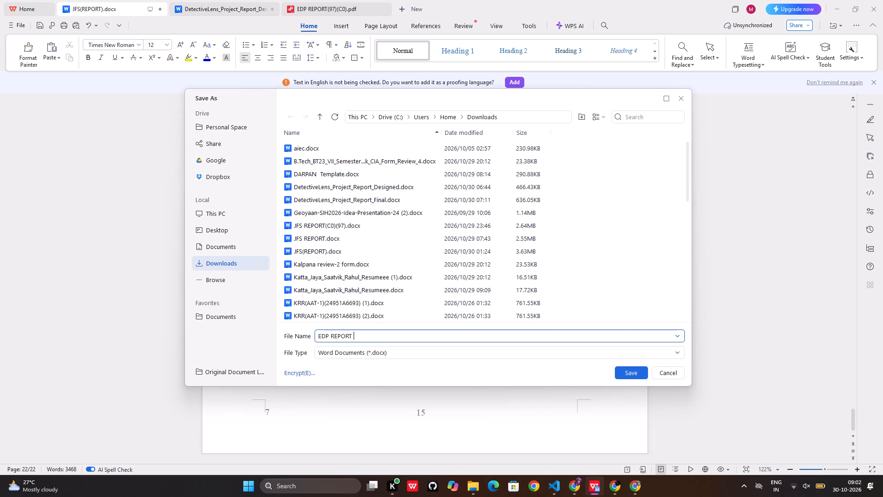
{"action": "type", "text": "97"}
{"action": "key", "text": "space"}
{"action": "type", "text": "& C0"}
{"action": "left_click", "coordinate": [631, 371]}
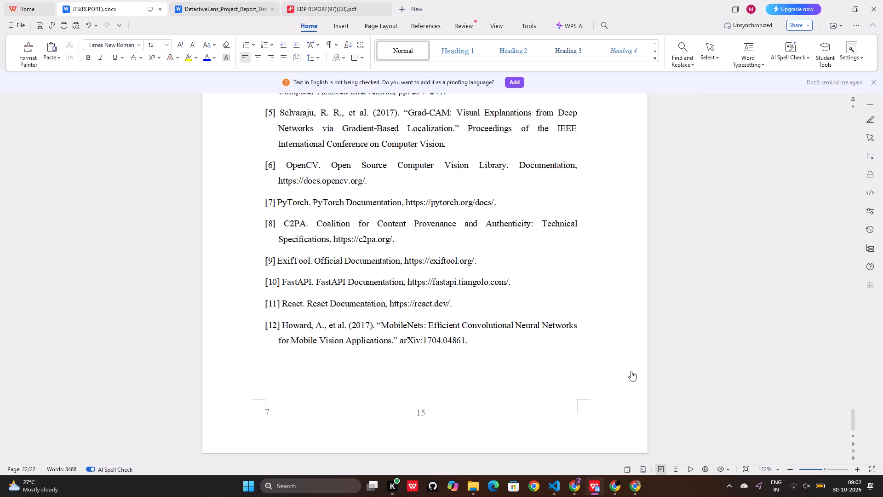
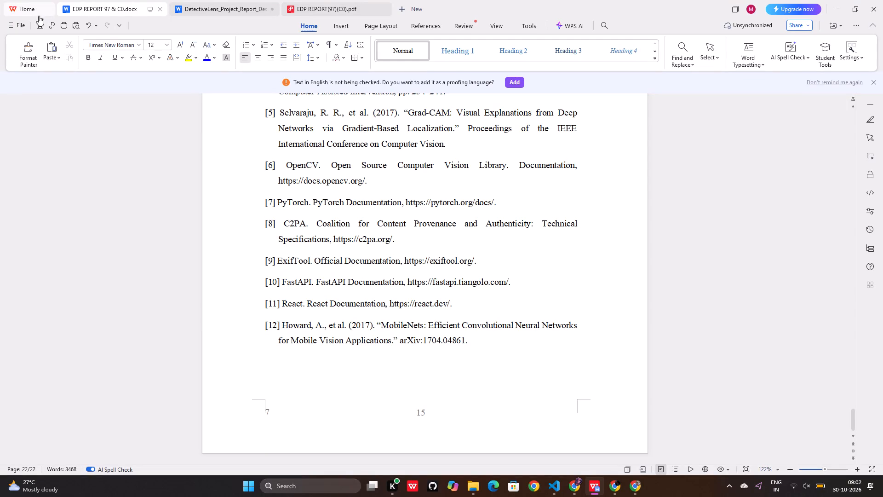
Export the report as a PDF named EDP REPORT1 97 & C0 in the Downloads folder and open the exported file.
{"action": "left_click", "coordinate": [13, 25]}
{"action": "left_click", "coordinate": [79, 105]}
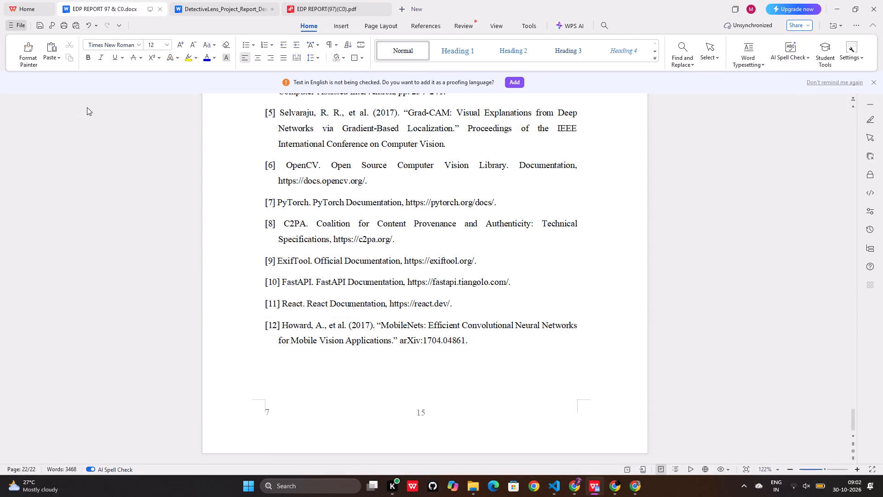
{"action": "left_click", "coordinate": [353, 356]}
{"action": "scroll", "coordinate": [367, 412], "scroll_direction": "down", "scroll_amount": 4}
{"action": "left_click", "coordinate": [362, 435]}
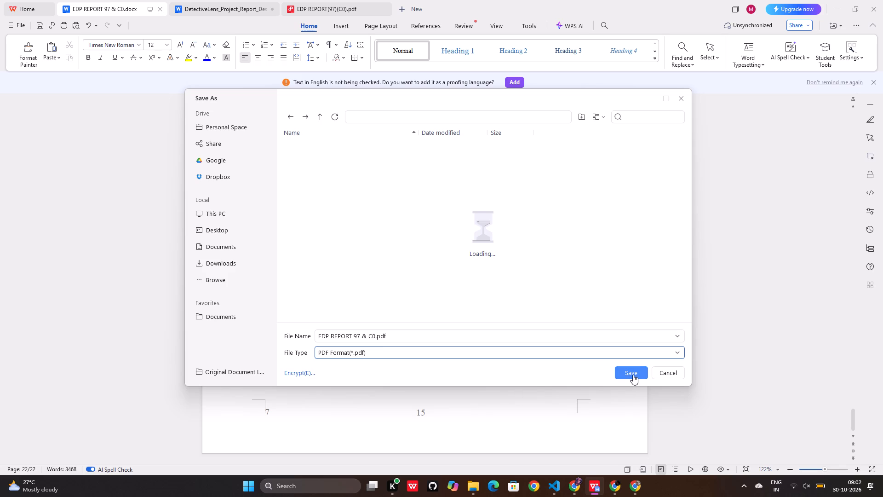
{"action": "left_click", "coordinate": [633, 375]}
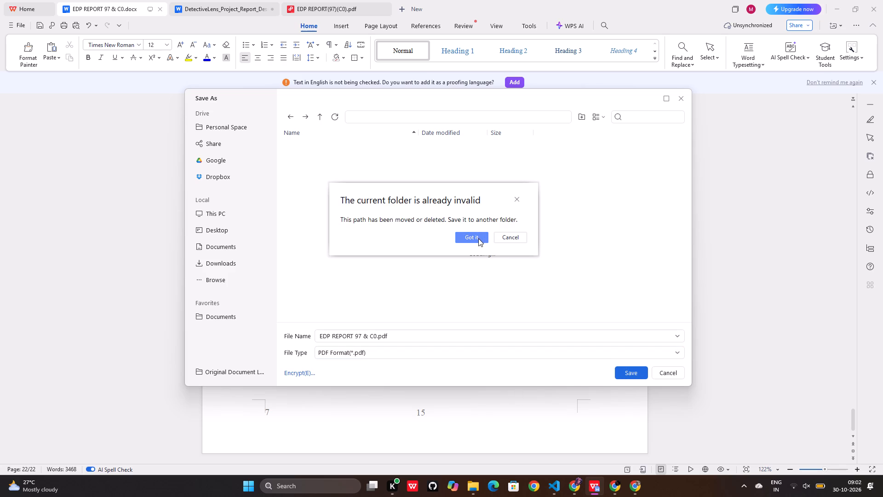
{"action": "left_click", "coordinate": [372, 334]}
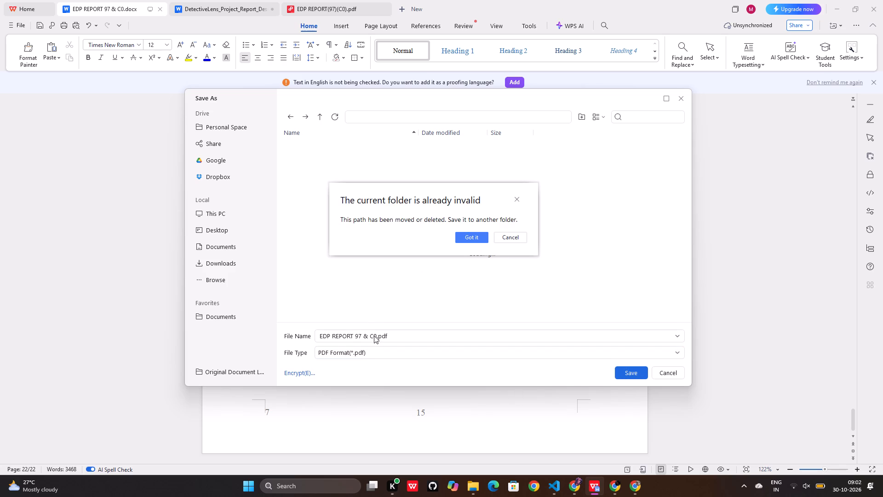
{"action": "left_click", "coordinate": [355, 333]}
{"action": "left_click", "coordinate": [354, 335]}
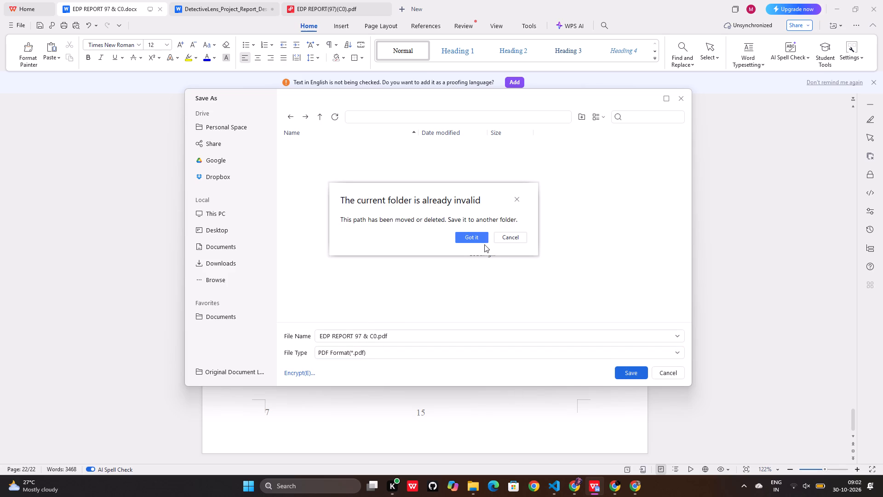
{"action": "left_click", "coordinate": [478, 235]}
{"action": "left_click", "coordinate": [351, 334]}
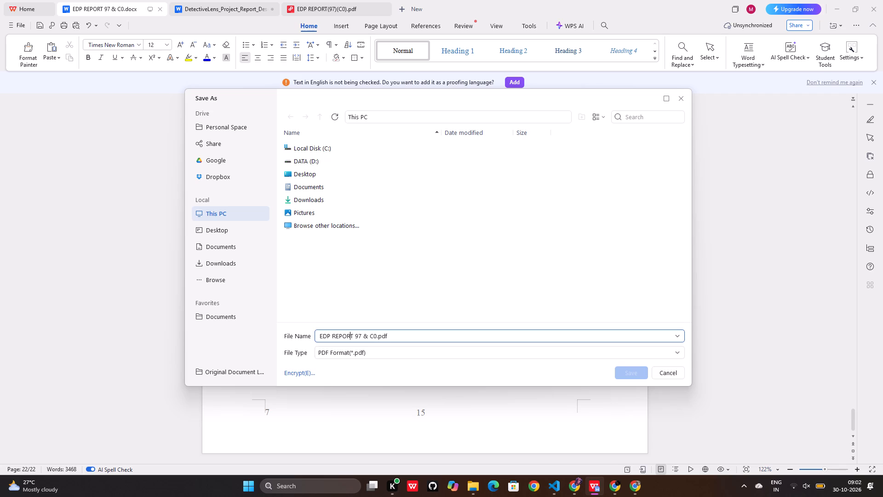
{"action": "left_click", "coordinate": [353, 336]}
{"action": "key", "text": "1"}
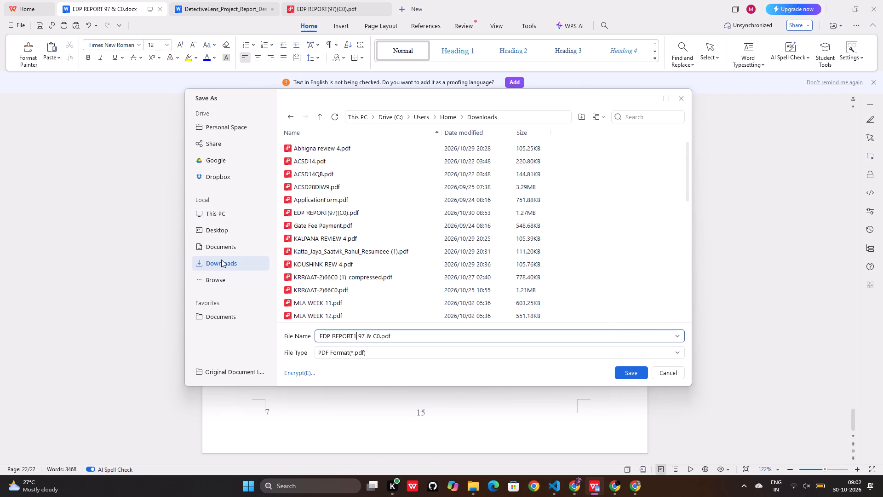
{"action": "left_click", "coordinate": [623, 371]}
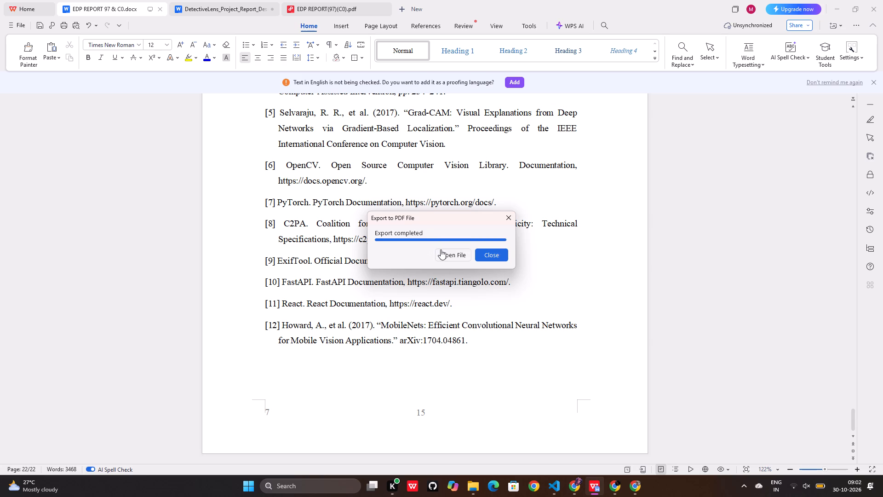
{"action": "left_click", "coordinate": [445, 252]}
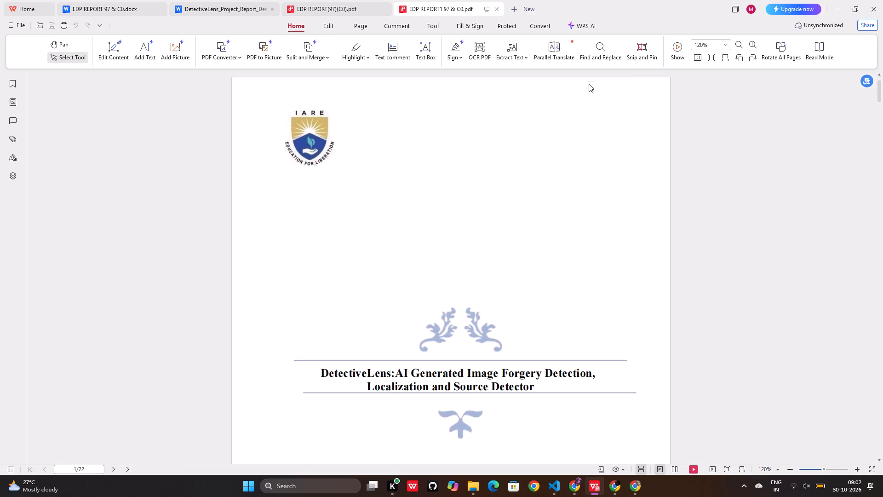
Bring up the file options for the open EDP REPORT1 97 & C0 PDF.
{"action": "right_click", "coordinate": [482, 4]}
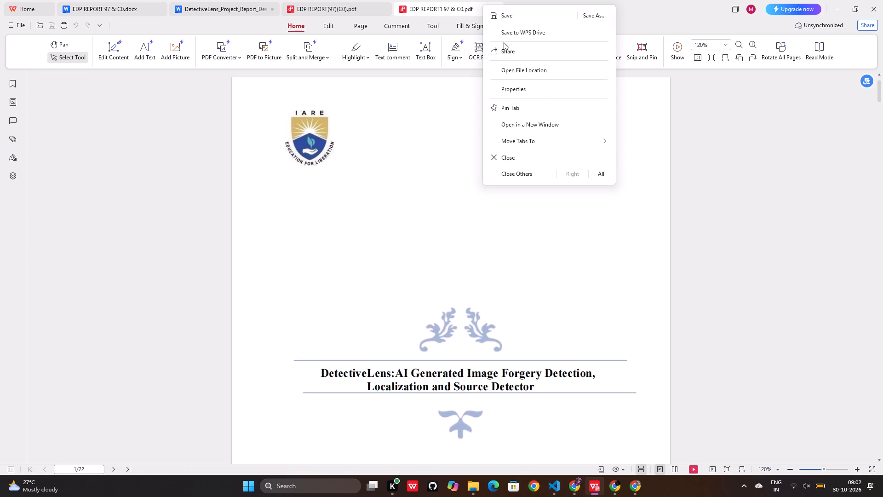
Open the file location of the EDP REPORT1 97 & C0 PDF and copy the file from the Downloads folder.
{"action": "left_click", "coordinate": [508, 67]}
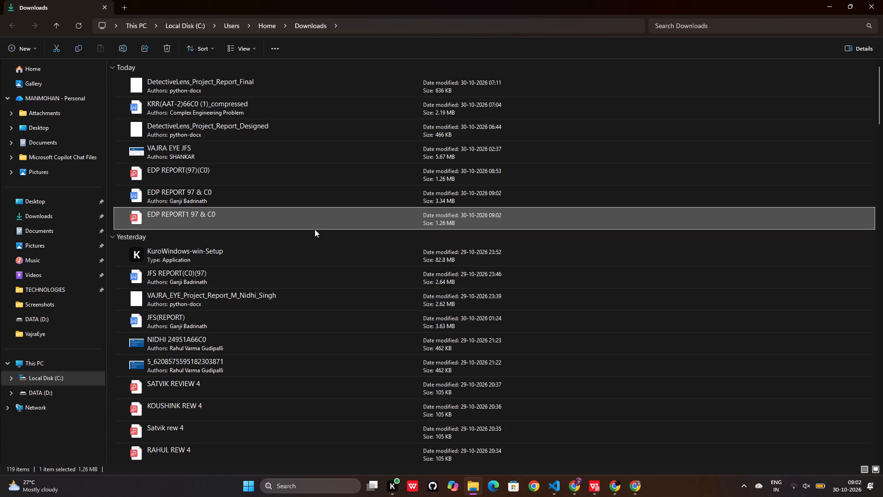
{"action": "right_click", "coordinate": [315, 229]}
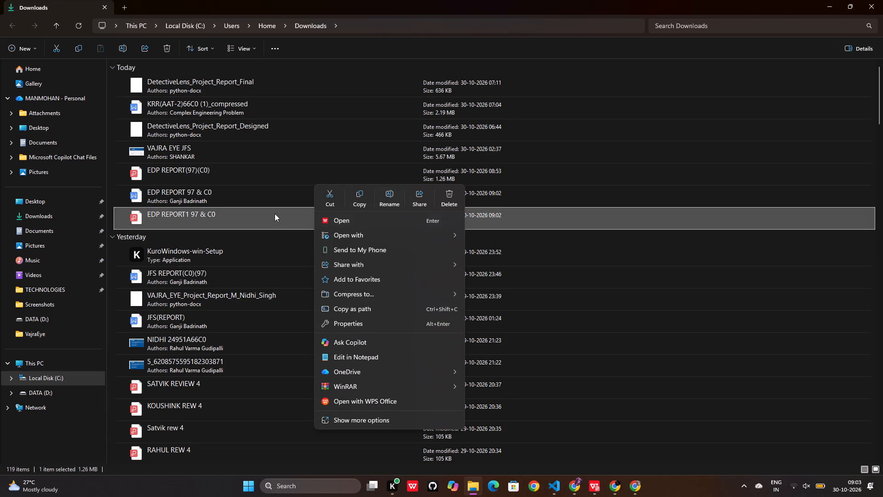
{"action": "left_click", "coordinate": [357, 200]}
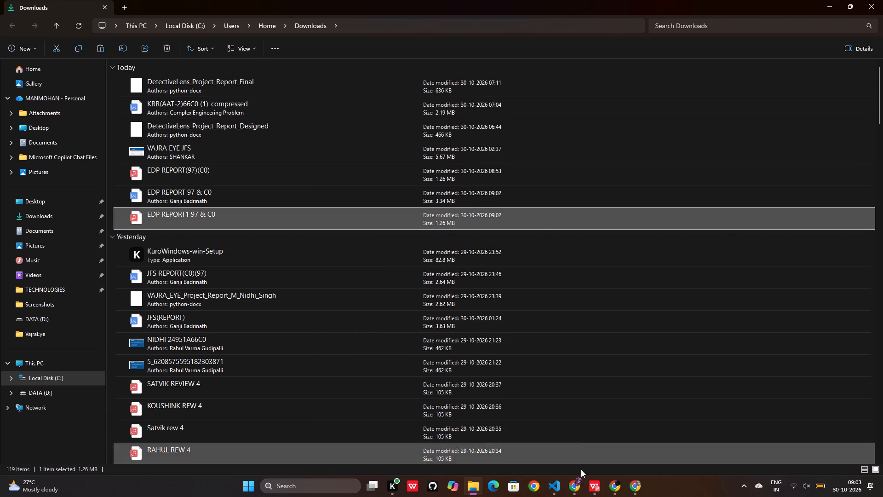
Switch to Google Chrome, search for telegram in a new tab, and reload the page.
{"action": "left_click", "coordinate": [575, 484]}
{"action": "left_click", "coordinate": [574, 479]}
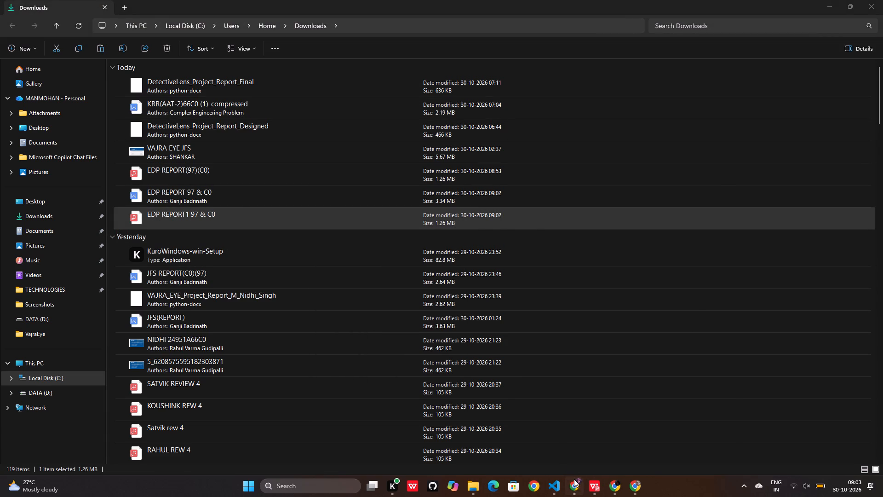
{"action": "left_click", "coordinate": [239, 10]}
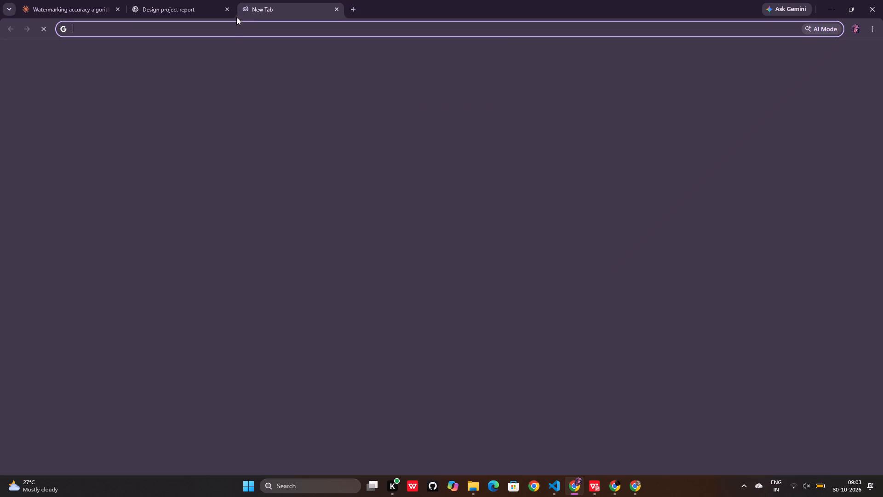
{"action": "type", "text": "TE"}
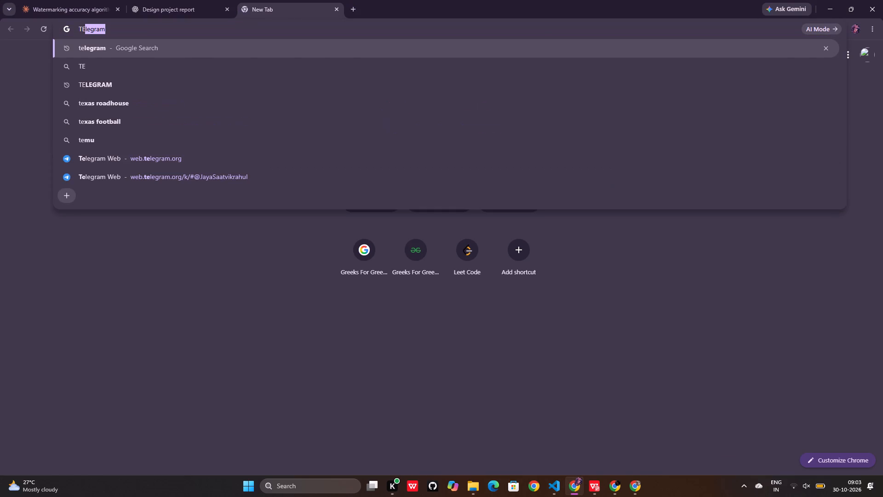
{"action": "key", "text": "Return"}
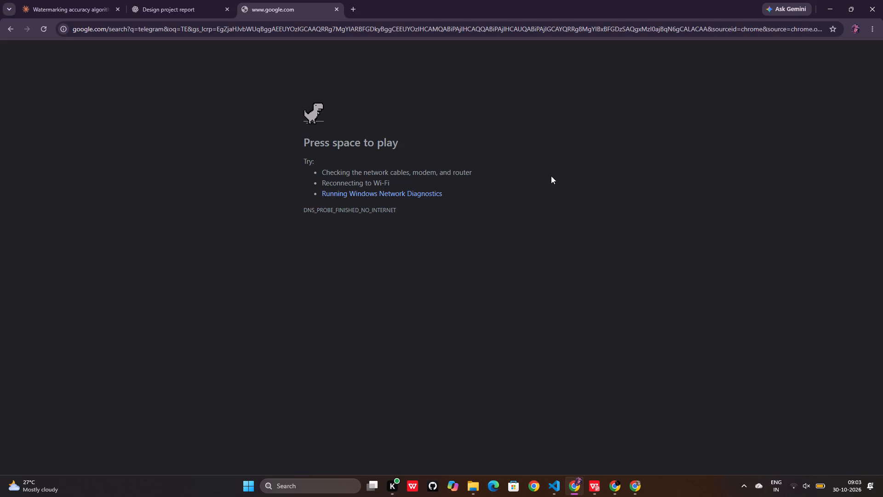
{"action": "left_click", "coordinate": [41, 28]}
Connect the computer to the Redmi 12 5G Wi-Fi network and close the network settings.
{"action": "left_click", "coordinate": [796, 488]}
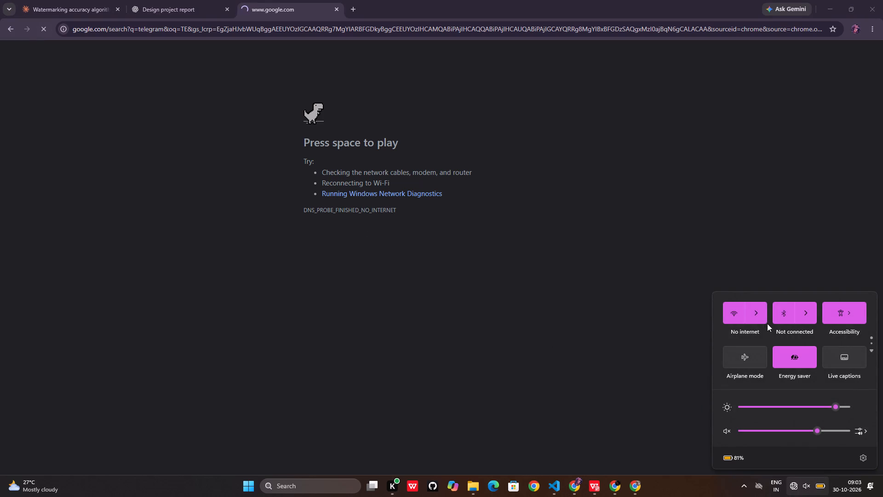
{"action": "left_click", "coordinate": [761, 316]}
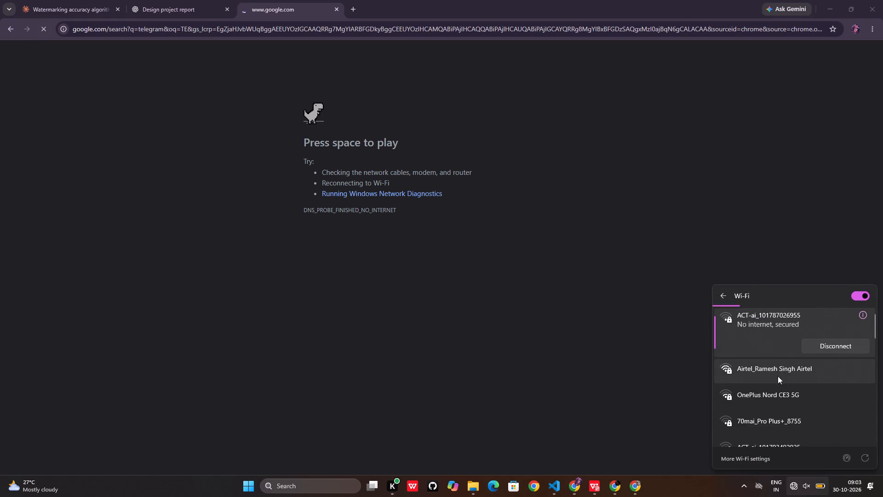
{"action": "left_click", "coordinate": [763, 489]}
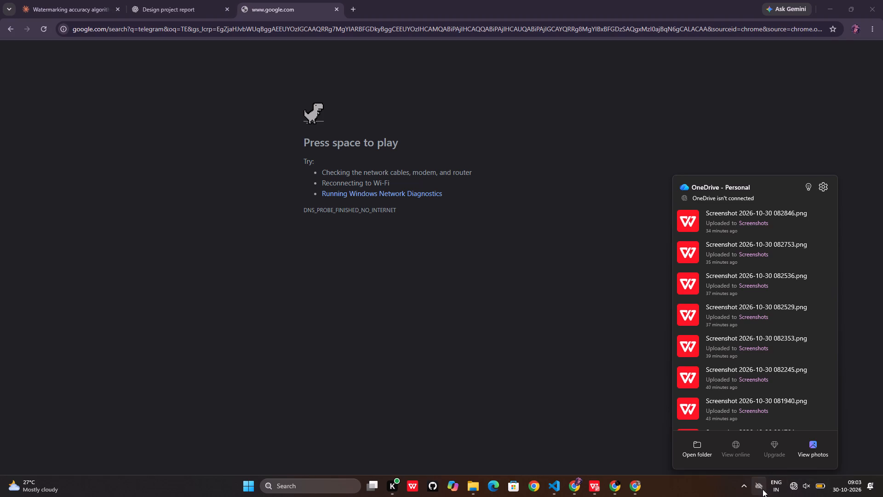
{"action": "left_click", "coordinate": [792, 494]}
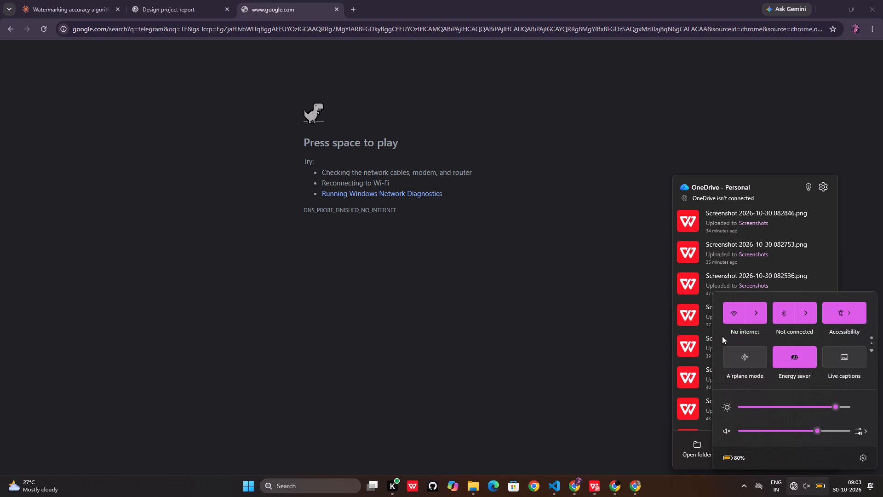
{"action": "left_click", "coordinate": [757, 310]}
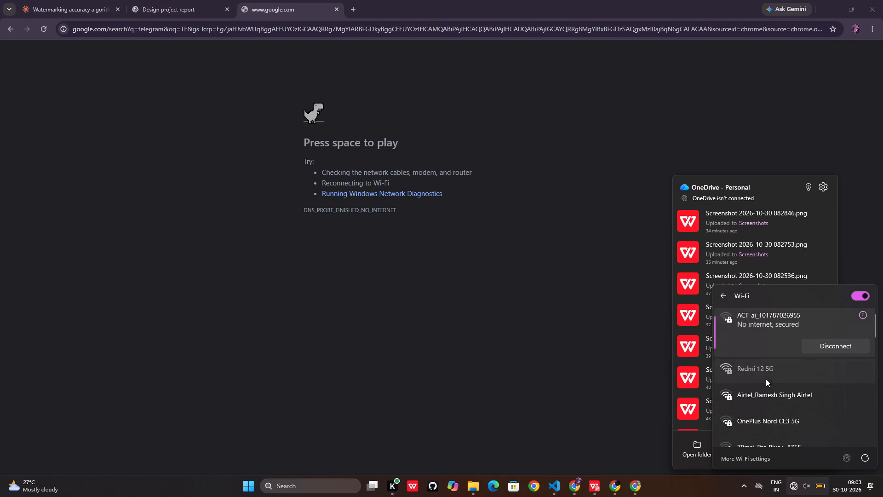
{"action": "left_click", "coordinate": [771, 368]}
{"action": "left_click", "coordinate": [814, 384]}
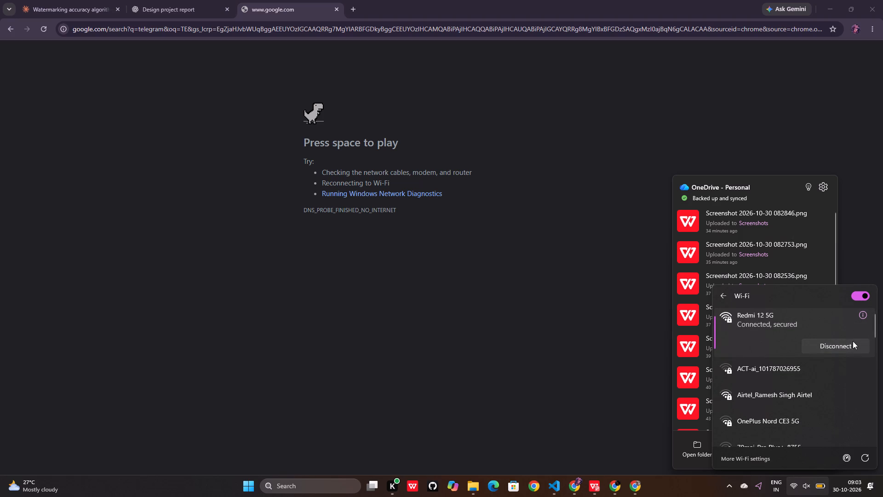
{"action": "left_click", "coordinate": [854, 232]}
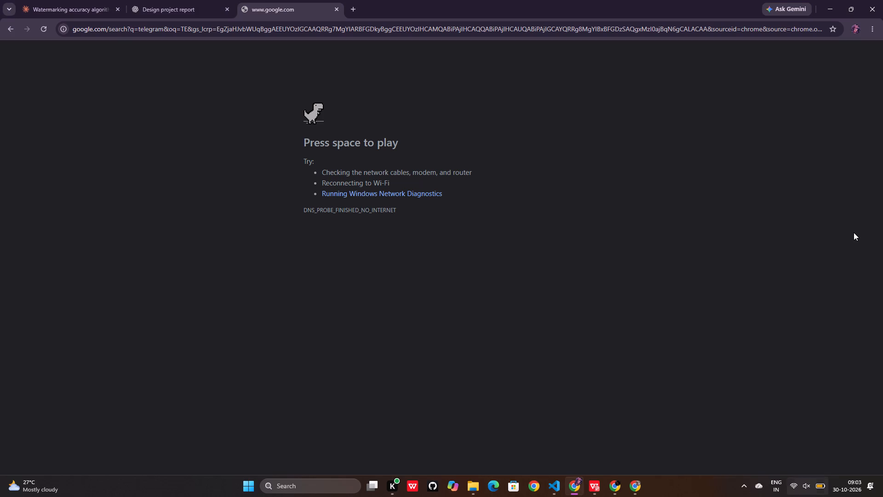
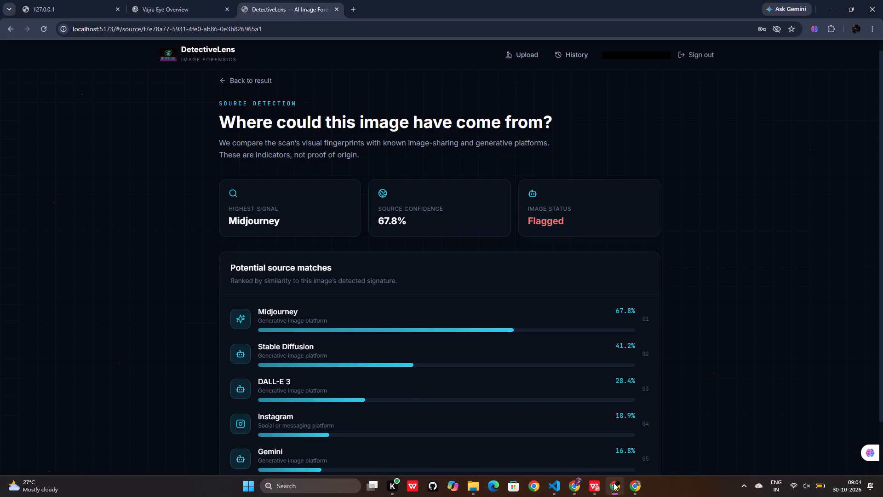
Switch to Chrome and look up Telegram in a new browser tab.
{"action": "left_click", "coordinate": [348, 7]}
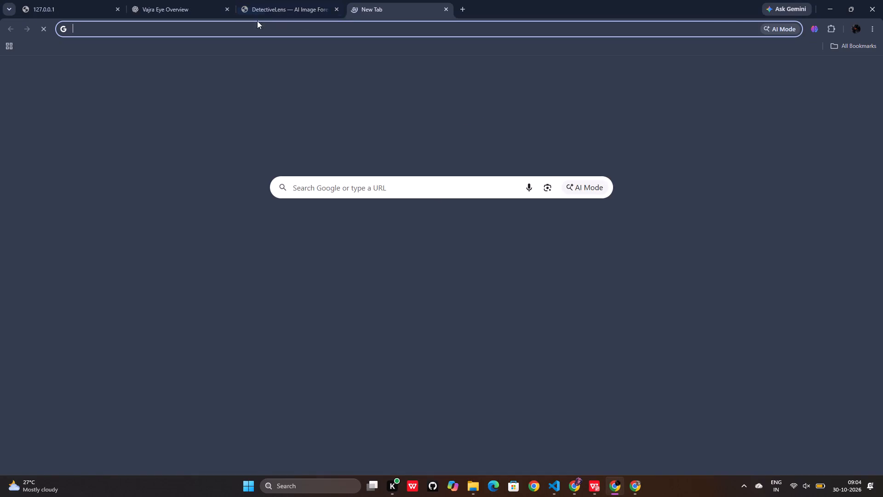
{"action": "left_click", "coordinate": [241, 27]}
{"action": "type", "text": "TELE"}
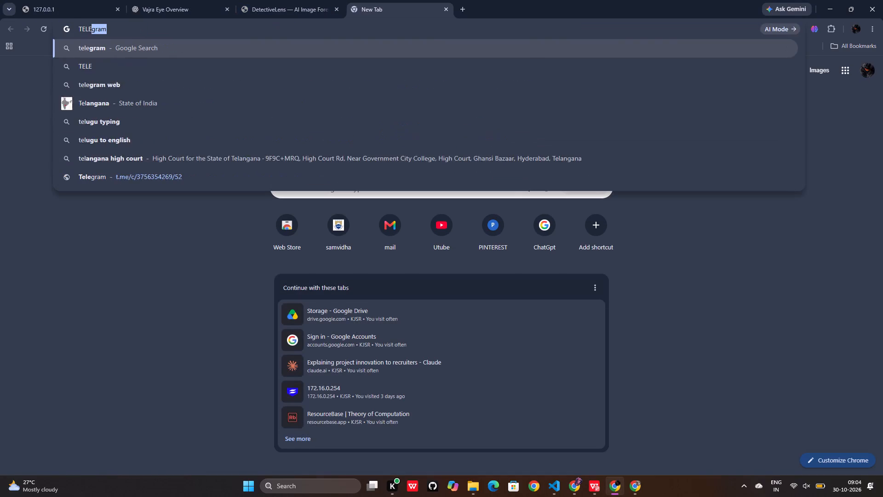
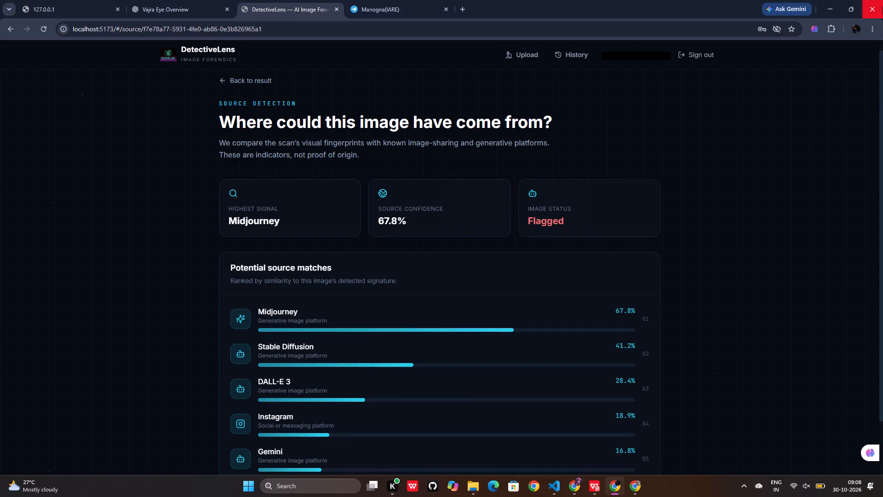
Close the DetectiveLens browser window, the other browser window behind it and the Downloads folder window.
{"action": "left_click", "coordinate": [882, 6]}
{"action": "left_click", "coordinate": [882, 6]}
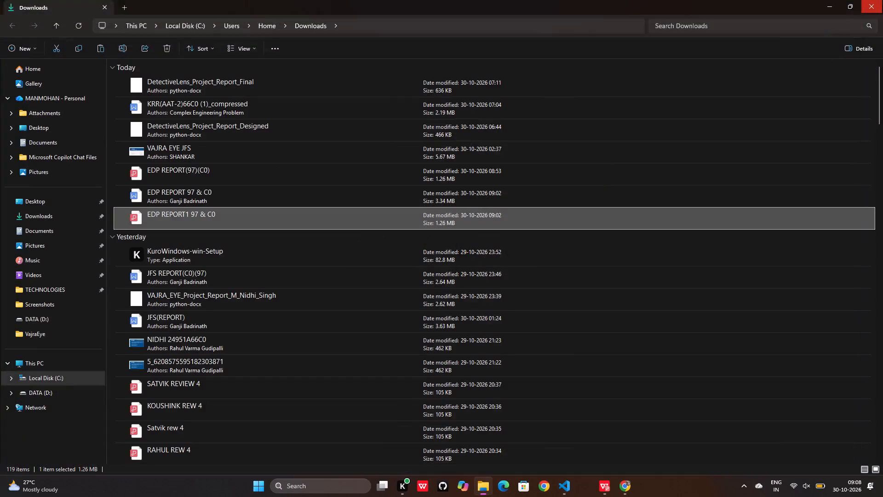
{"action": "left_click", "coordinate": [882, 6]}
Close WPS Office with its open reports, saving the changes to DetectiveLens_Project_Report_Designed.docx.
{"action": "left_click", "coordinate": [882, 6]}
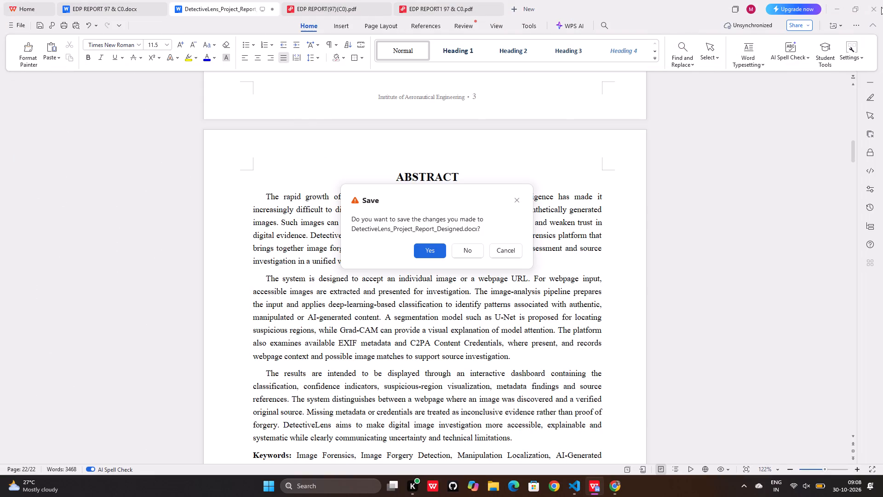
{"action": "left_click", "coordinate": [423, 248]}
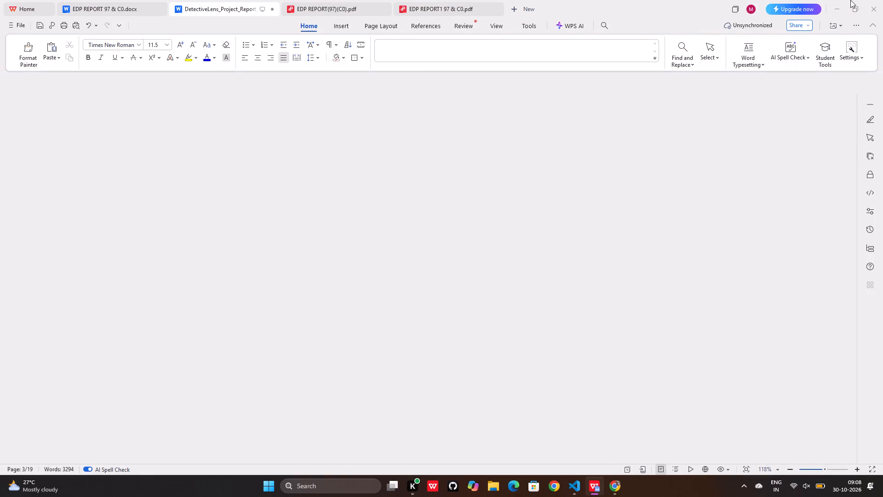
{"action": "left_click", "coordinate": [882, 0]}
Close the Visual Studio Code window.
{"action": "left_click", "coordinate": [882, 0]}
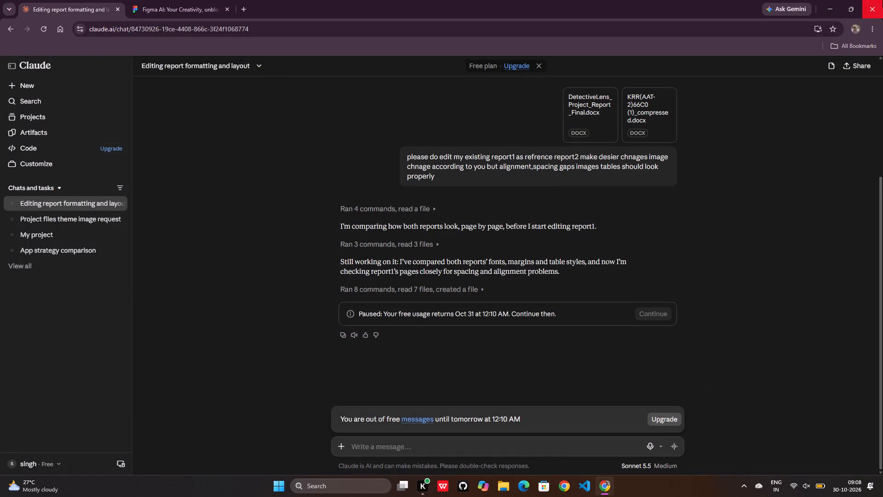
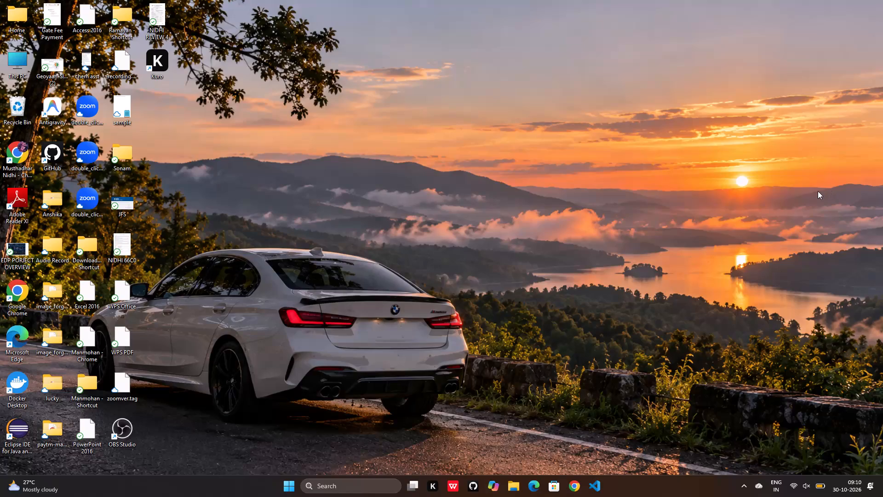
Shut down the computer.
{"action": "left_click", "coordinate": [529, 456]}
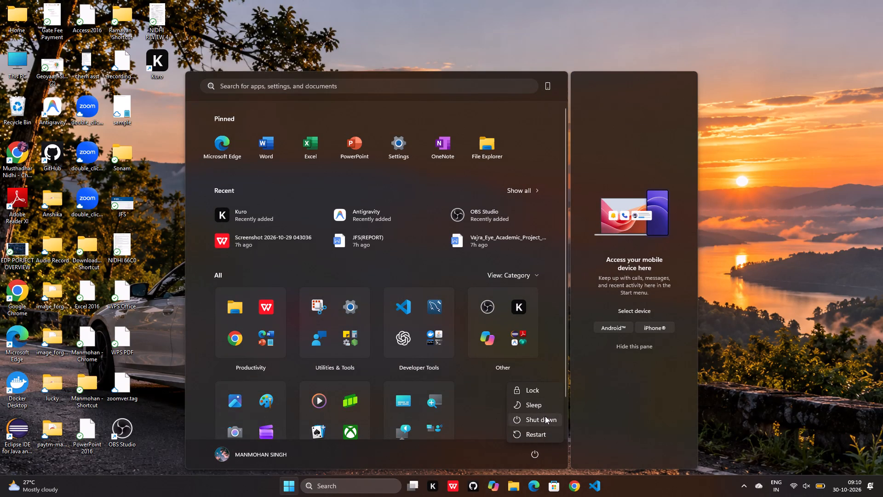
{"action": "left_click", "coordinate": [545, 416]}
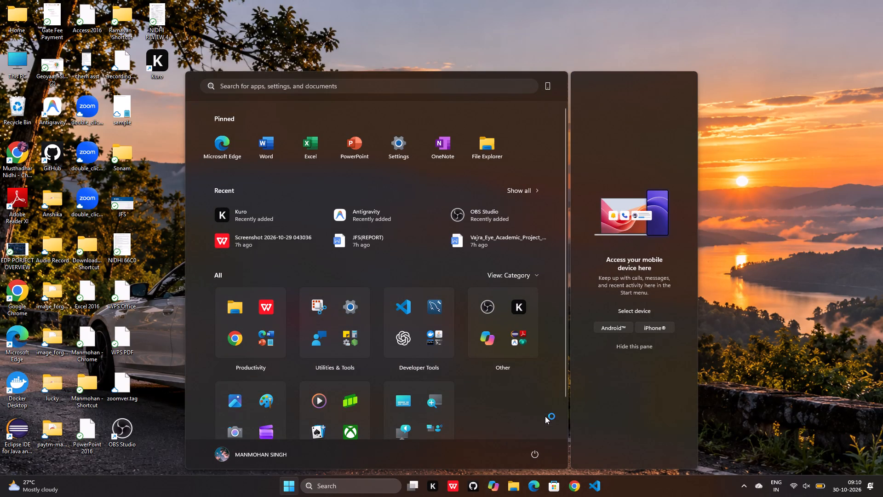